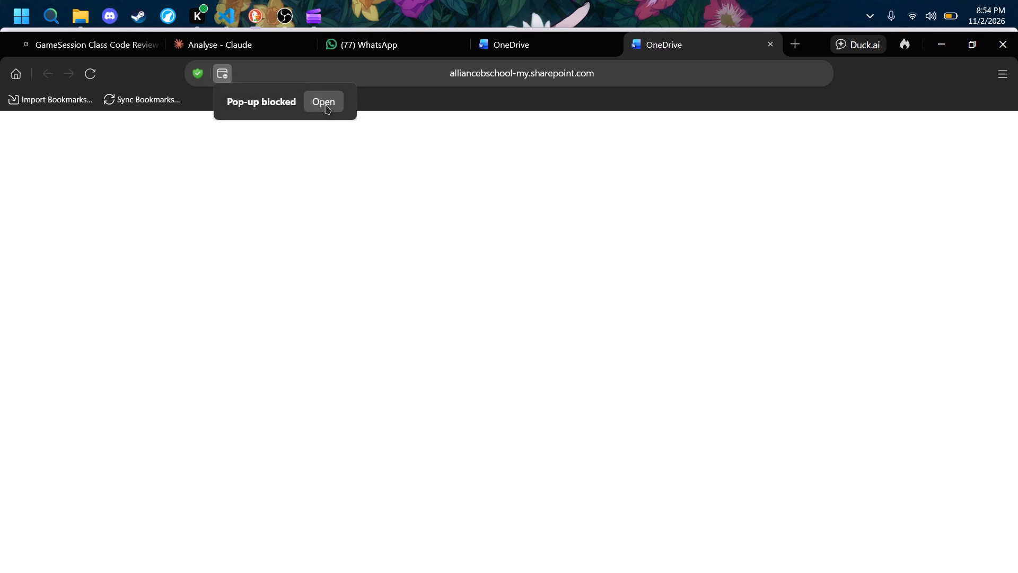
click(324, 105)
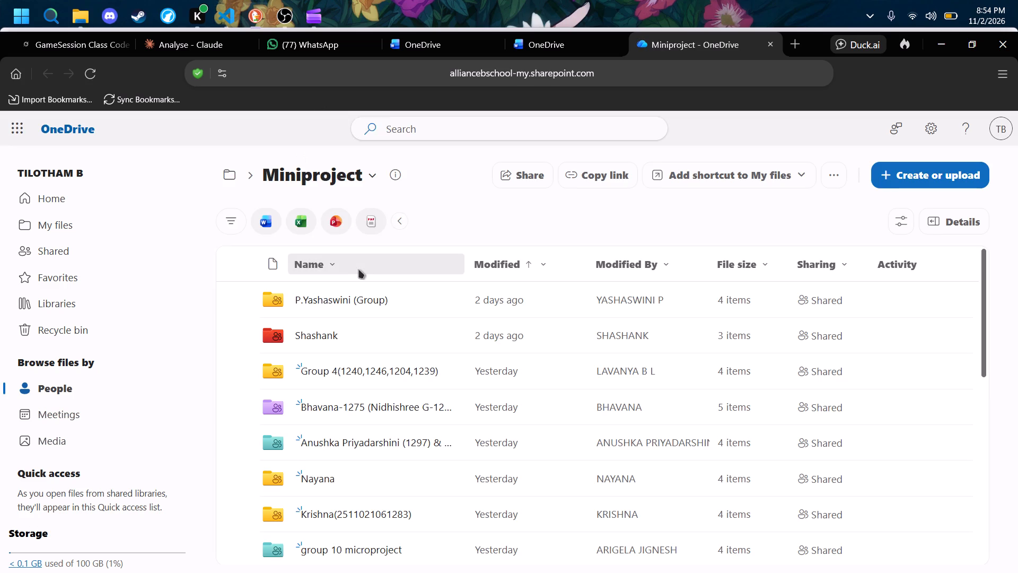
Look through the Miniproject folder list, open the group folder marked 1224, and examine the files it holds.
scroll(374, 347, down, 8)
scroll(374, 347, up, 2)
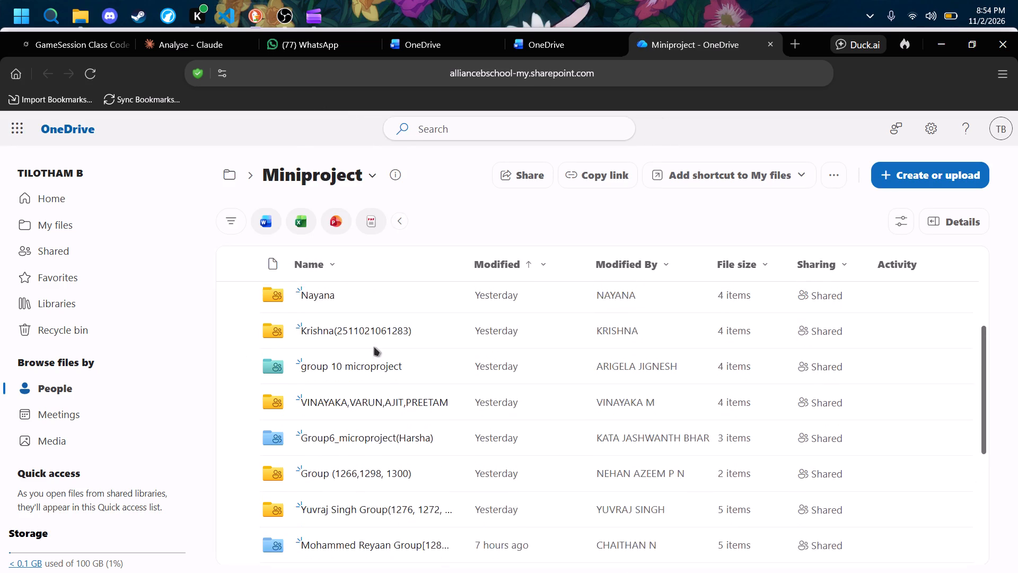
scroll(374, 347, up, 5)
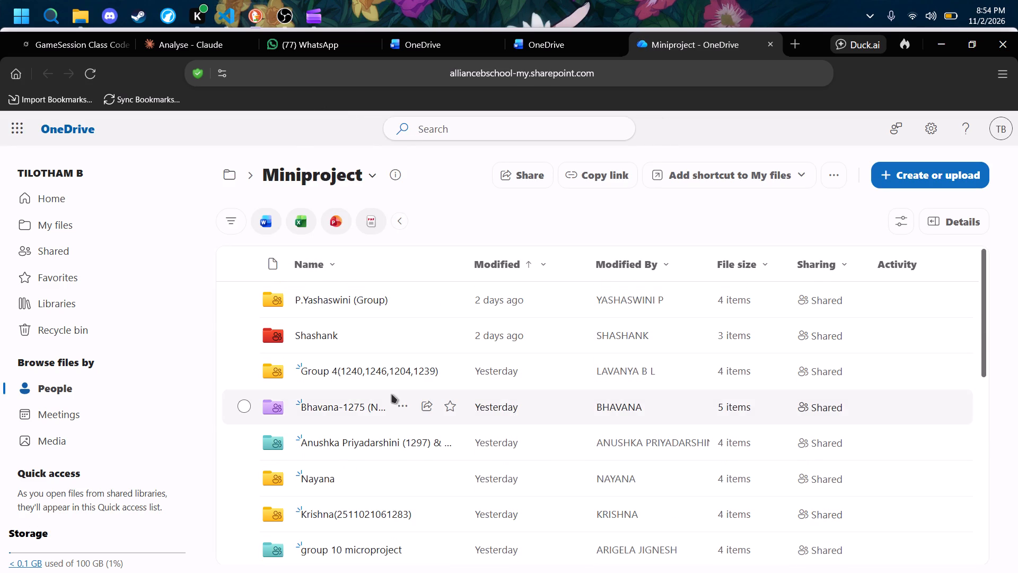
scroll(392, 394, down, 3)
scroll(387, 459, down, 1)
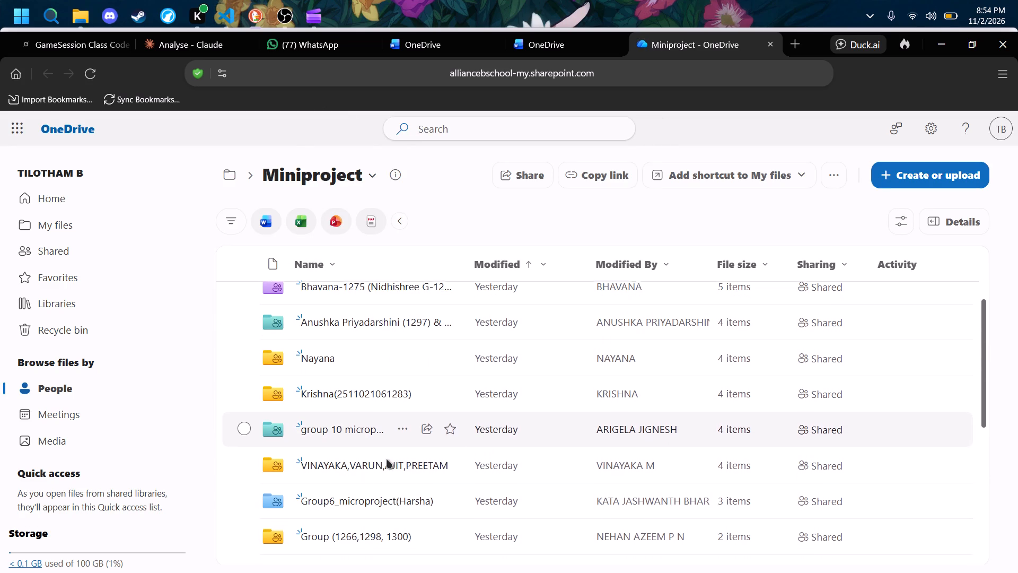
scroll(387, 459, down, 4)
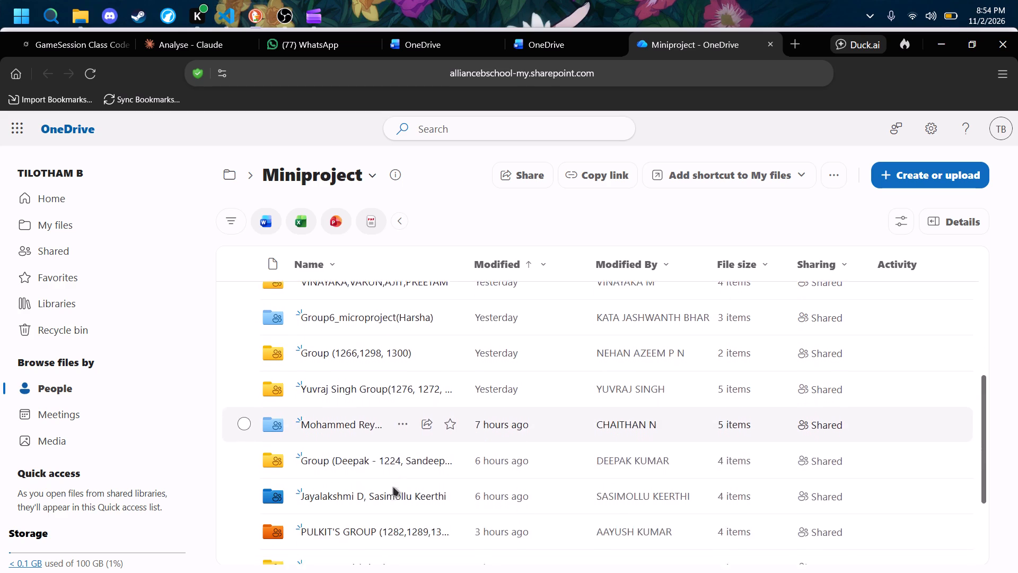
scroll(393, 487, down, 1)
click(363, 444)
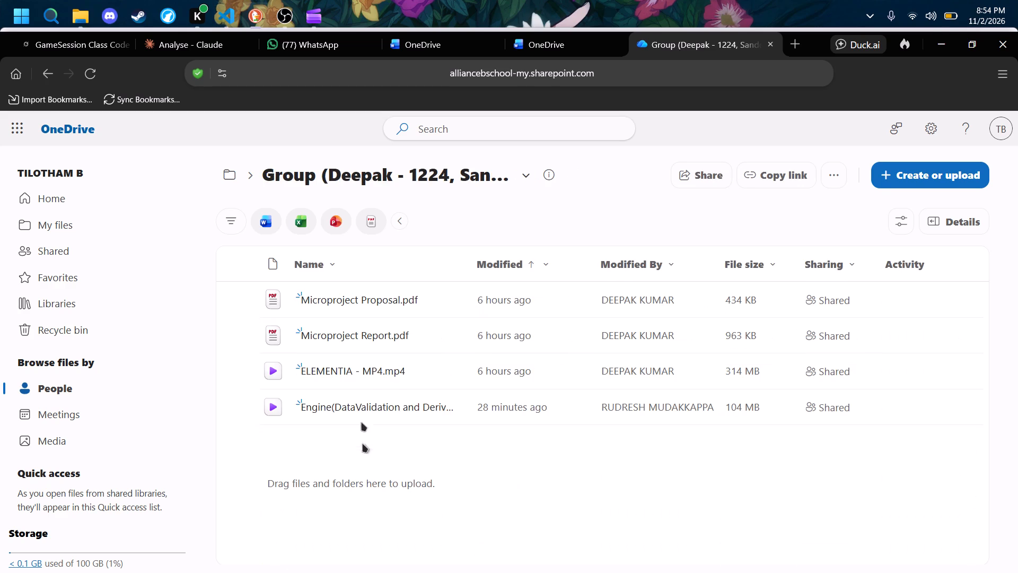
scroll(361, 405, down, 1)
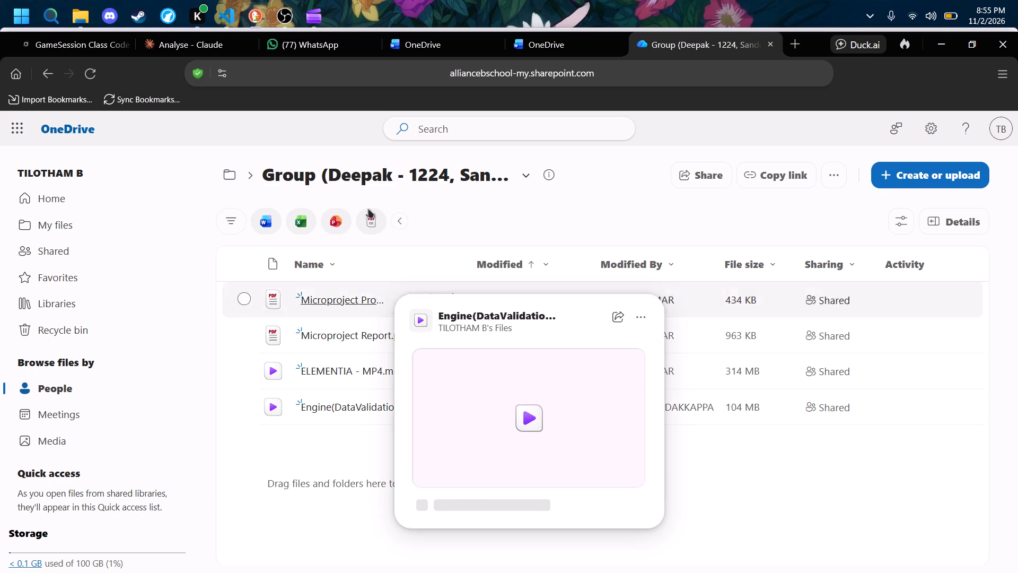
Switch to Clipchamp and create a new video project from scratch.
click(306, 11)
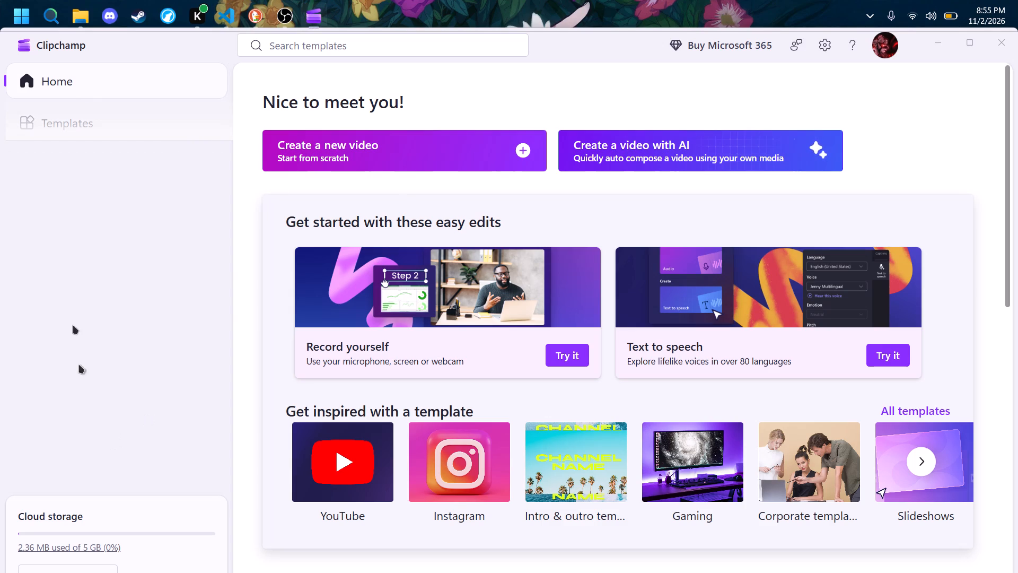
click(454, 153)
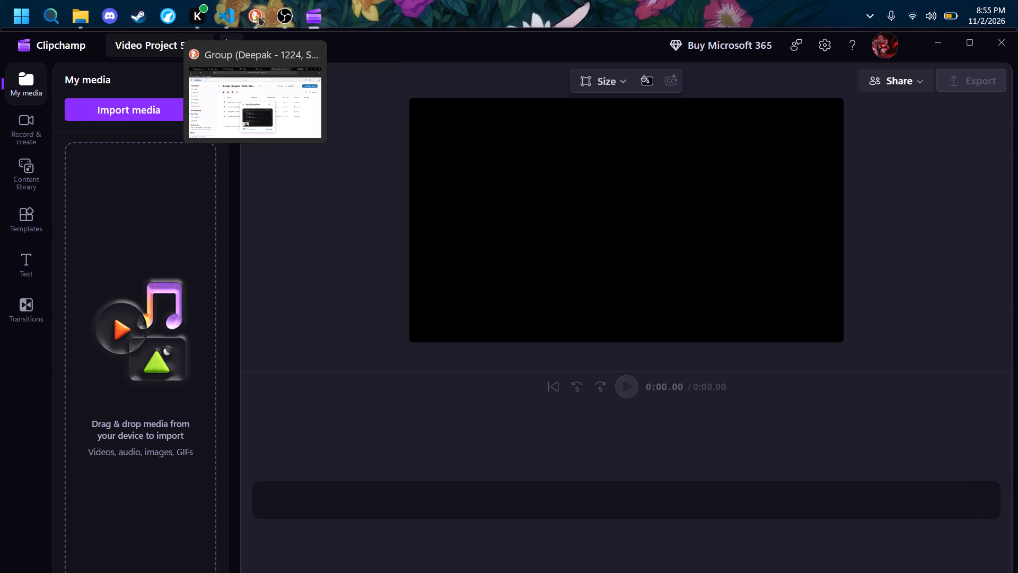
click(144, 111)
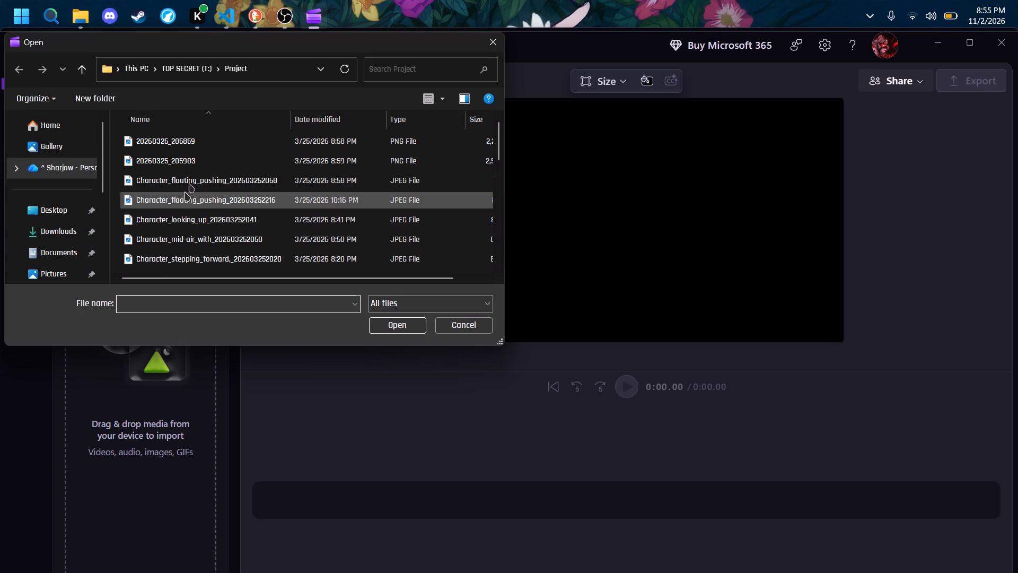
scroll(69, 277, down, 1)
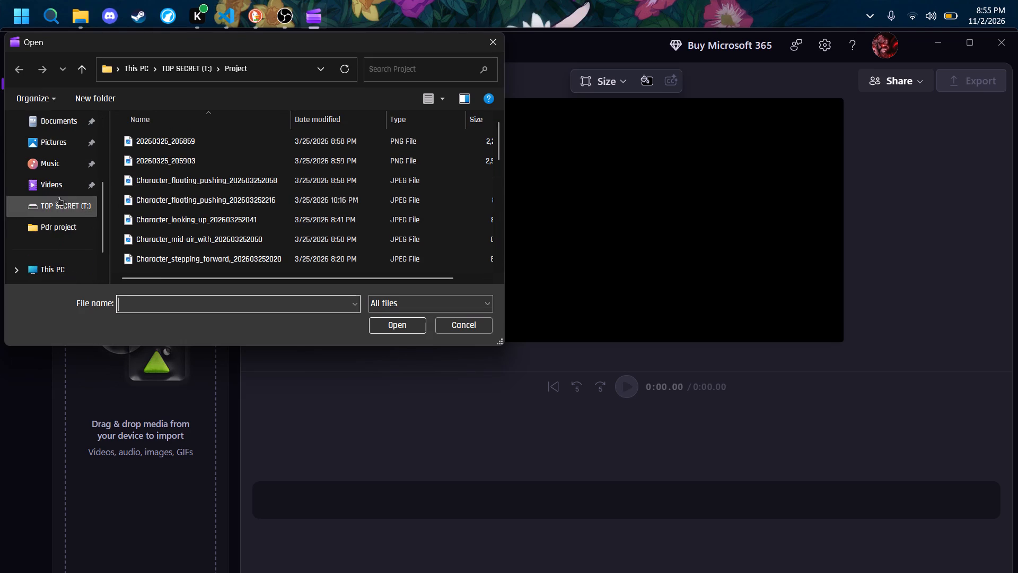
click(52, 178)
scroll(202, 224, down, 1)
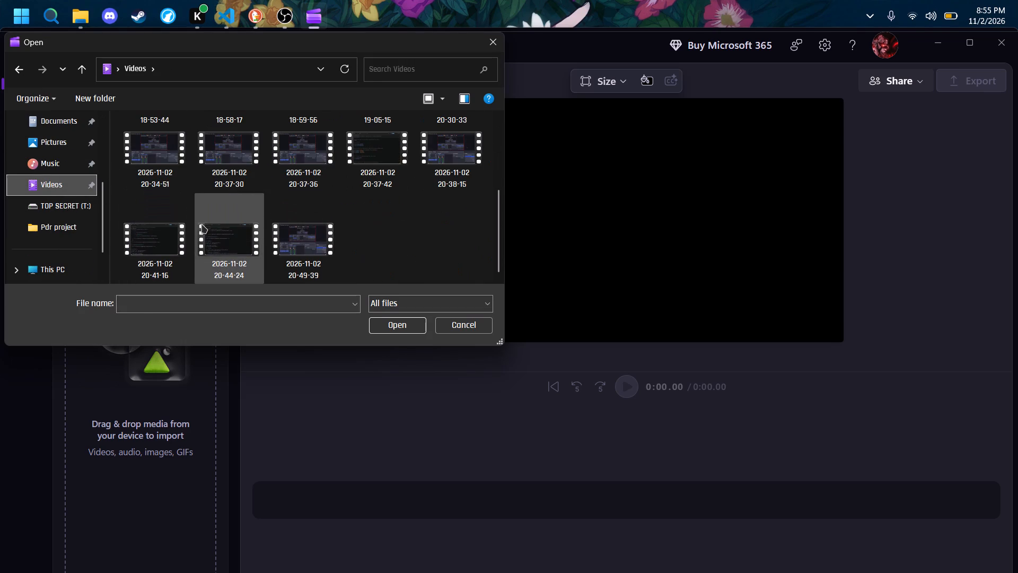
ctrl+click(253, 236)
ctrl+click(296, 242)
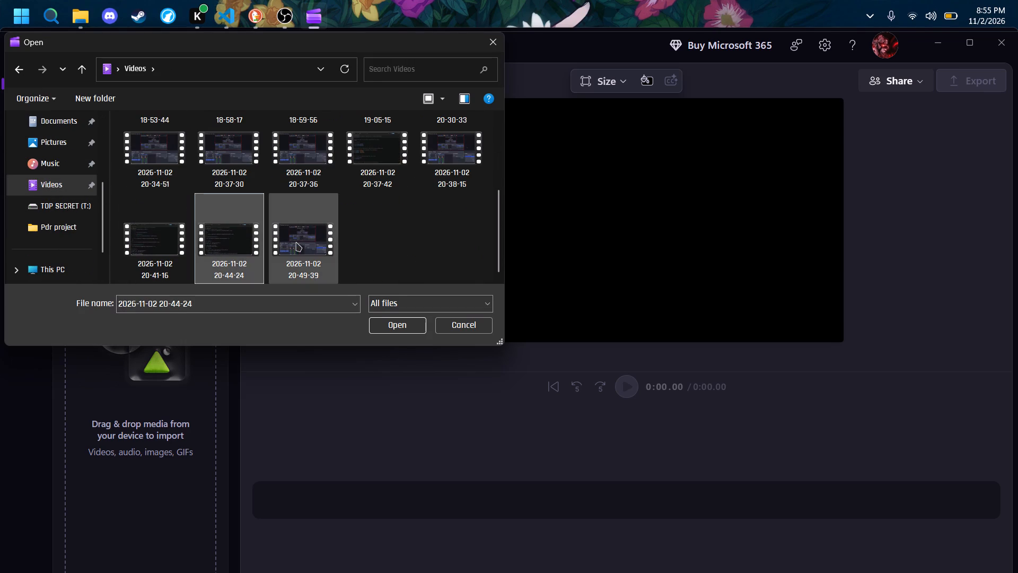
click(408, 331)
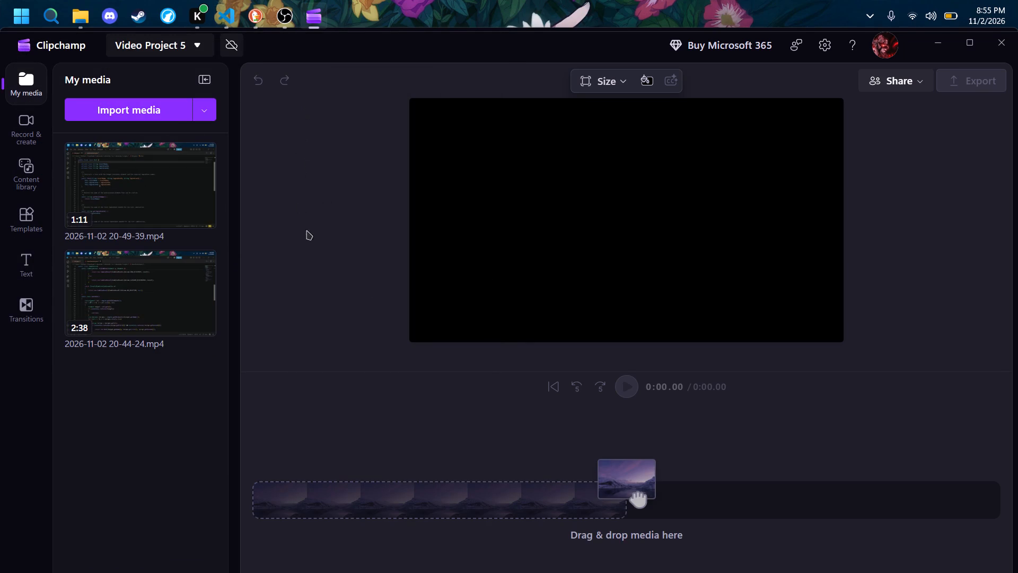
drag(171, 206, 331, 449)
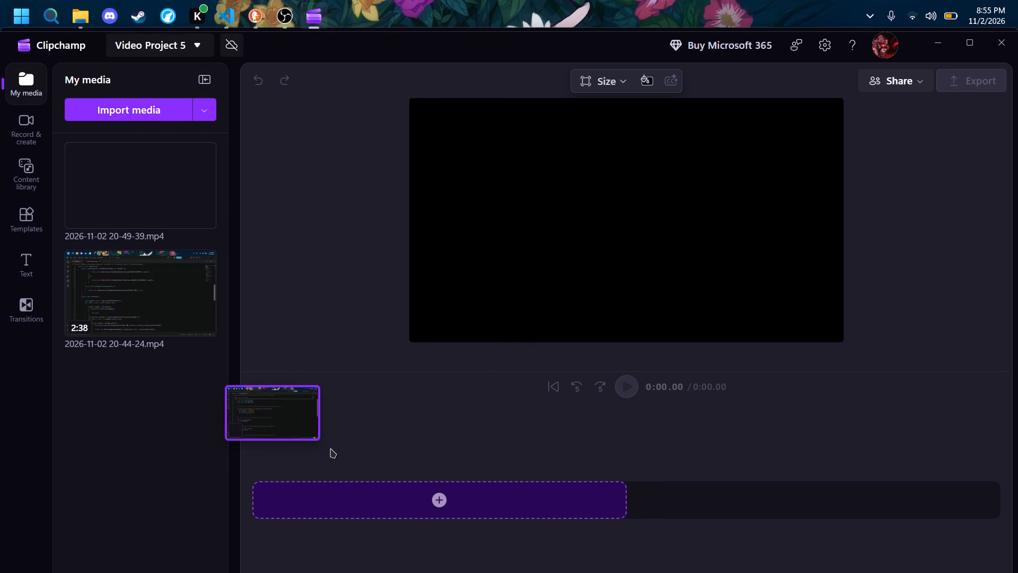
drag(331, 449, 365, 479)
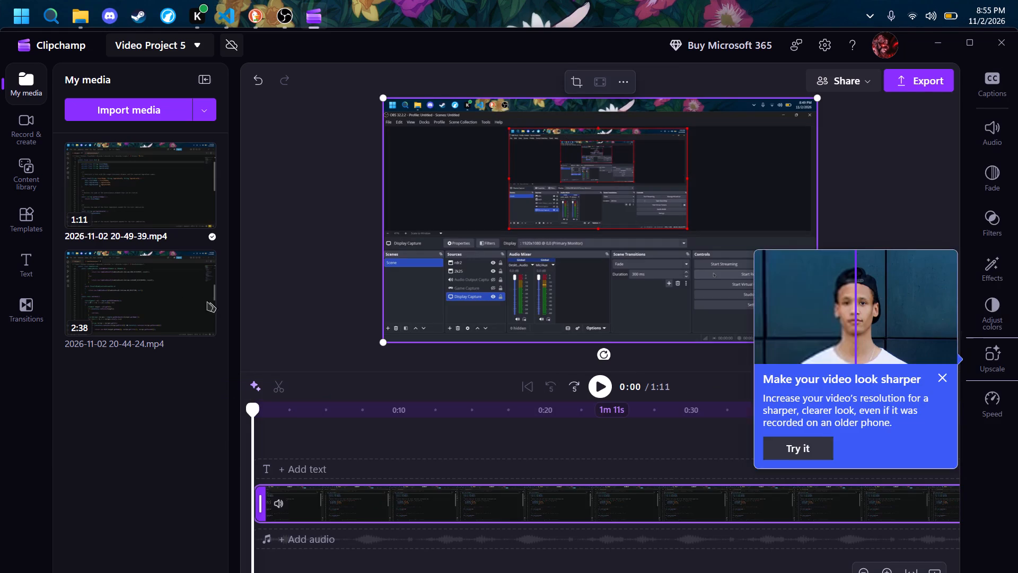
click(935, 377)
scroll(840, 501, left, 4)
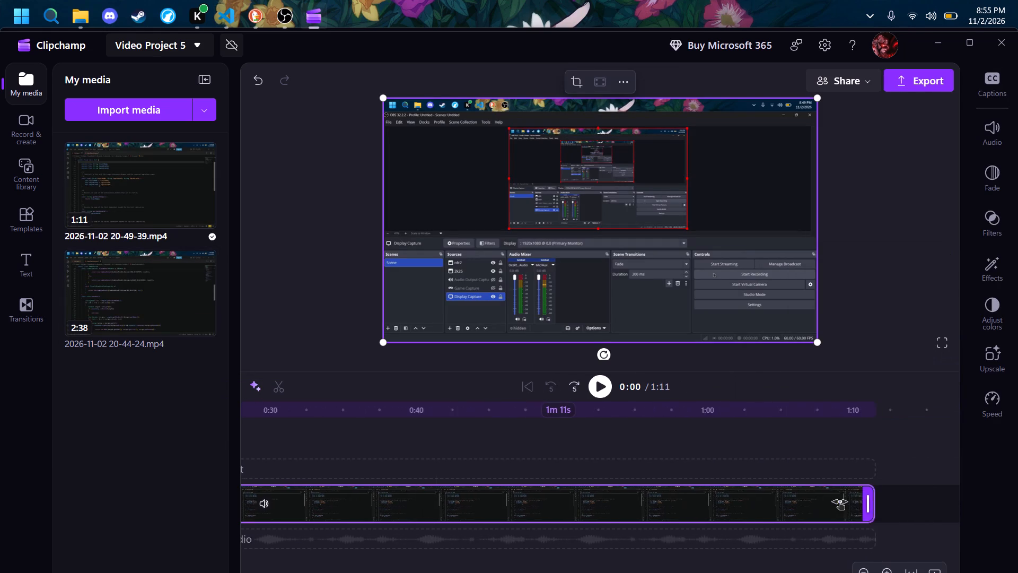
scroll(840, 501, left, 2)
drag(156, 295, 524, 498)
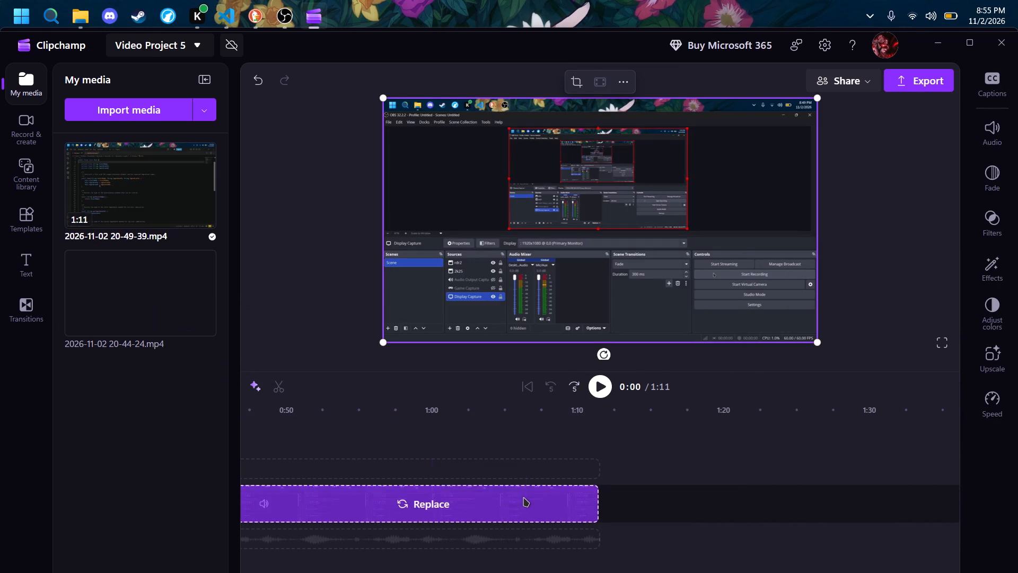
drag(524, 498, 721, 503)
drag(690, 505, 655, 493)
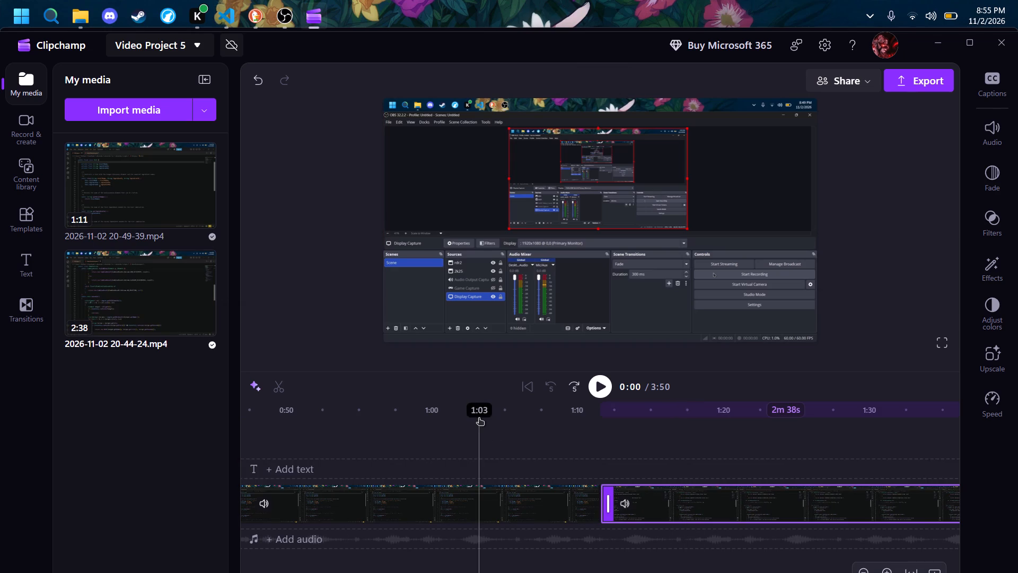
Play about the first 10 seconds of the timeline to check which recording comes first.
scroll(489, 491, right, 6)
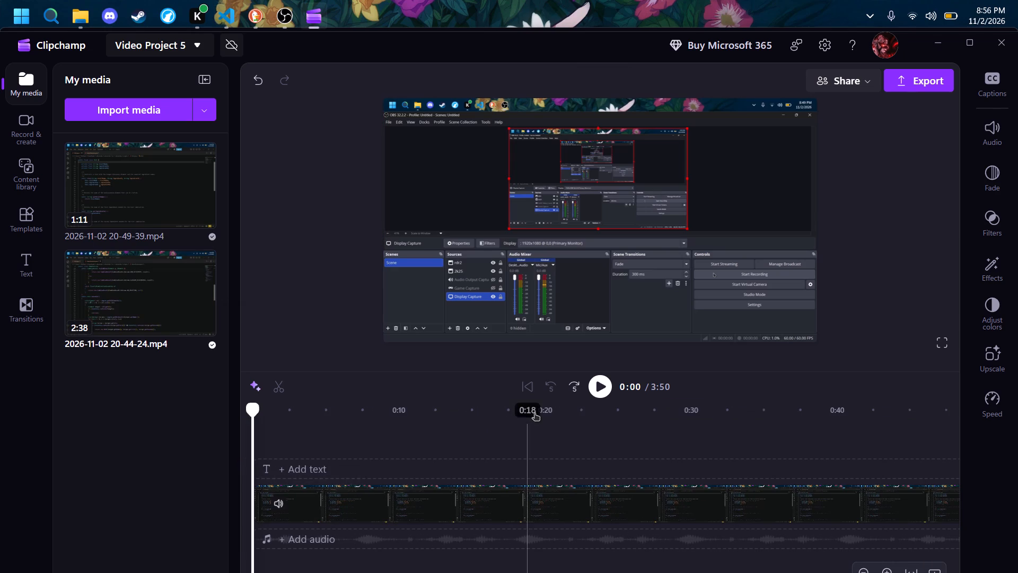
click(600, 383)
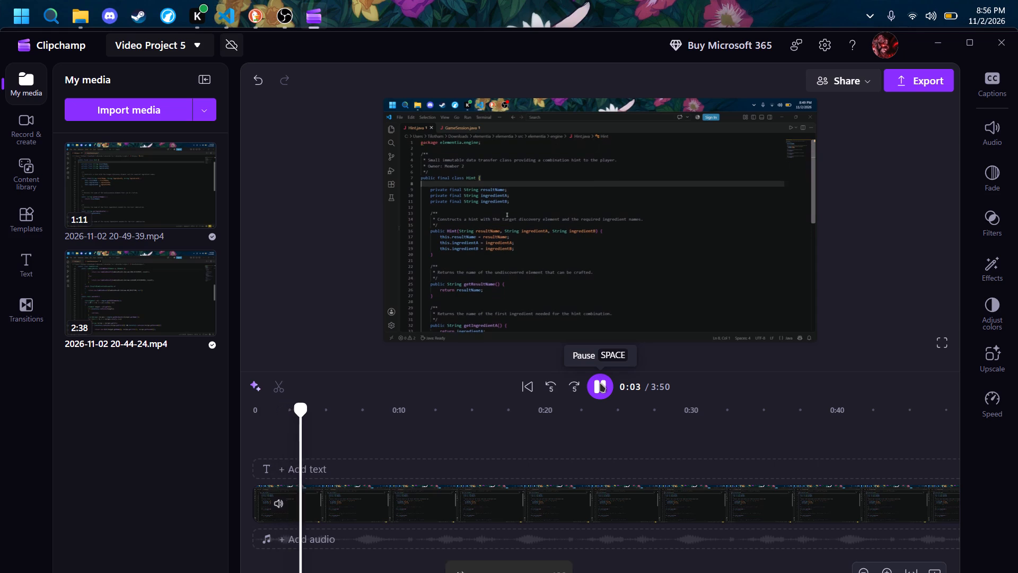
key(Right)
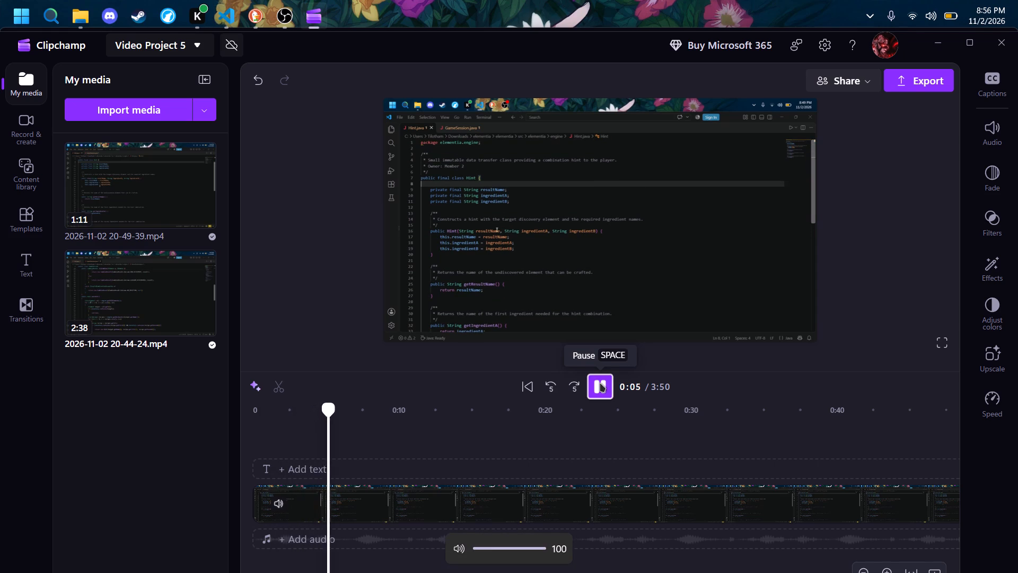
key(Right)
key(Right)
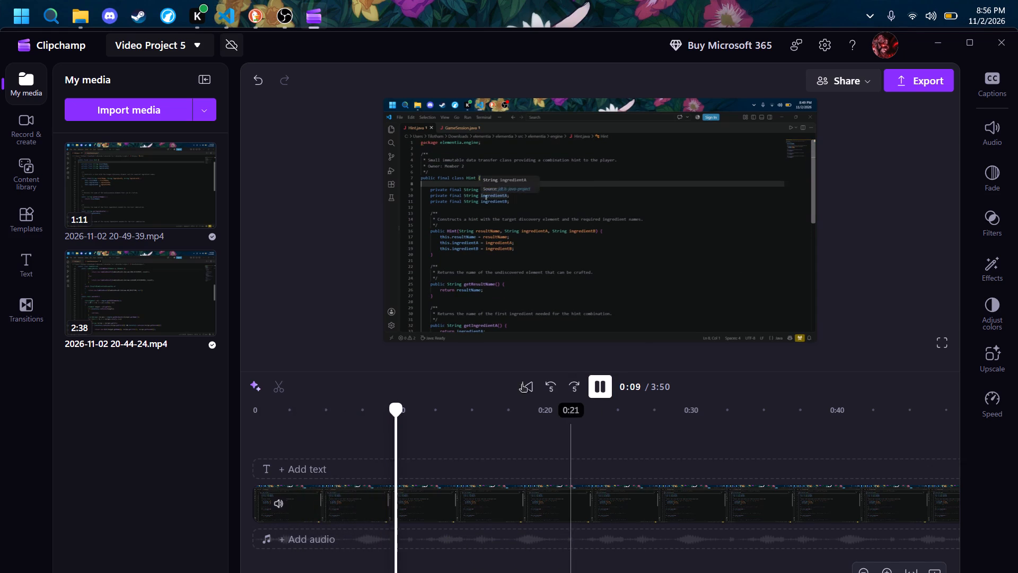
click(598, 384)
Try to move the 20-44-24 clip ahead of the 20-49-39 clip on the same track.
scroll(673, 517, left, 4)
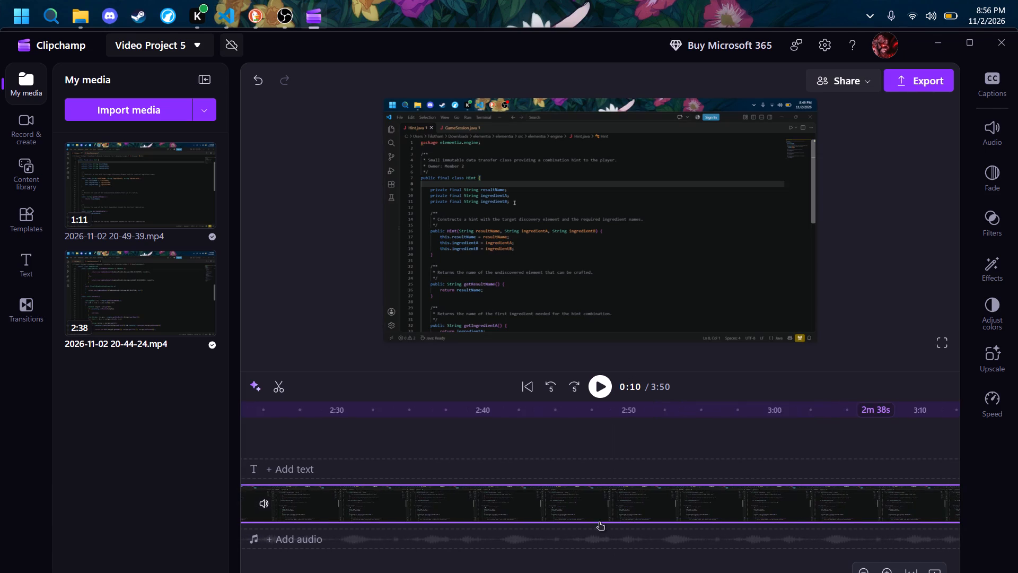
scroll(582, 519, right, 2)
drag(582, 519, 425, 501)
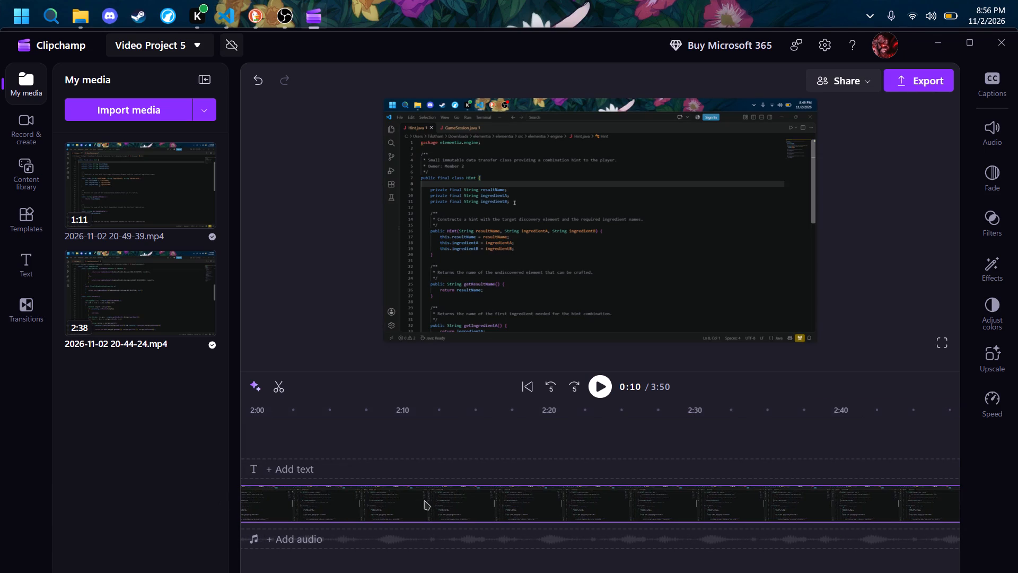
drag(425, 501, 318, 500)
Move the 20-49-39 clip onto a separate track below, starting at about 21 seconds.
scroll(374, 500, right, 6)
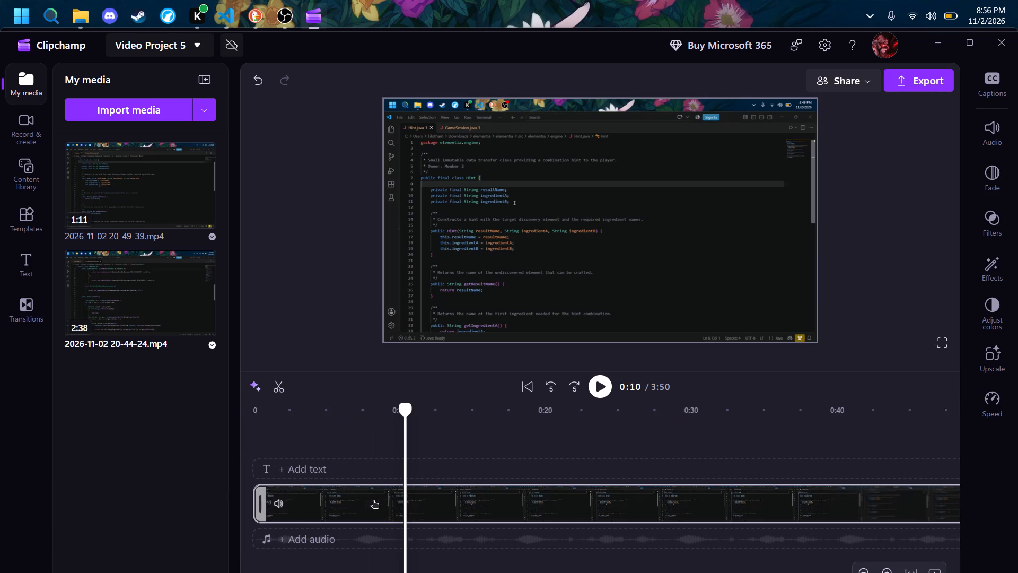
drag(398, 502, 574, 509)
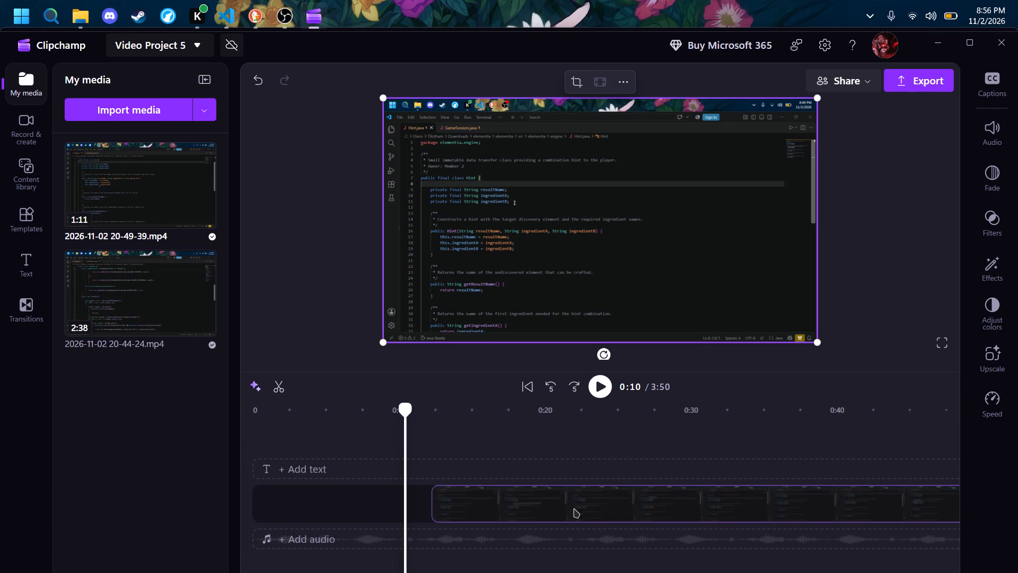
drag(574, 509, 706, 547)
Move the 20-44-24 clip to the start of the timeline on the upper track.
scroll(706, 547, left, 5)
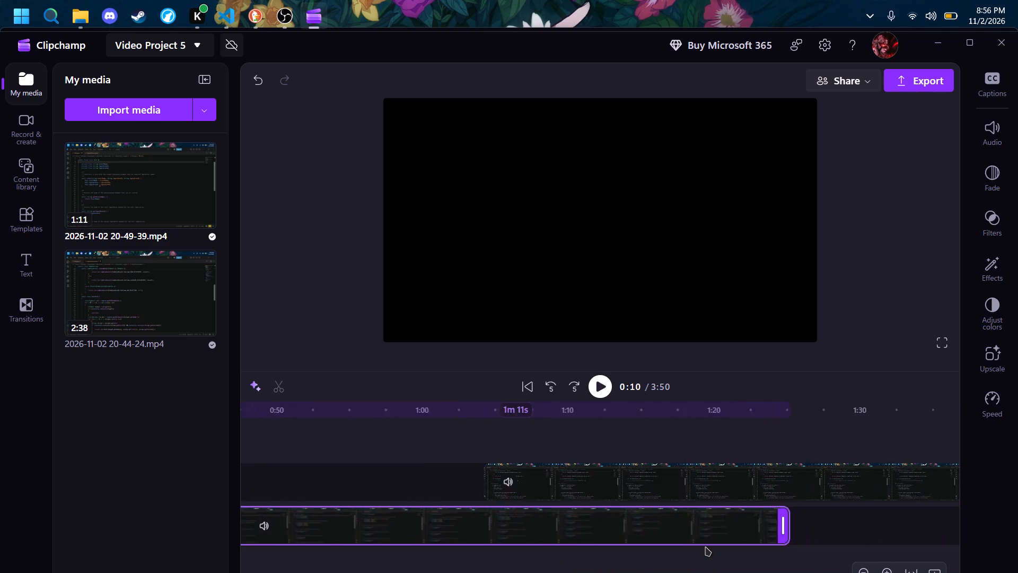
drag(731, 482, 326, 479)
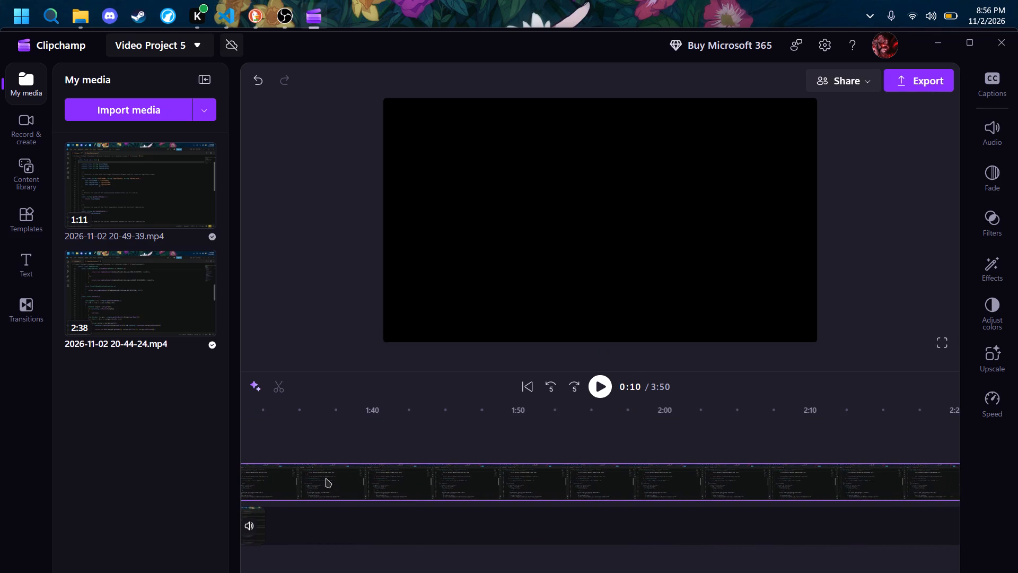
drag(326, 479, 107, 480)
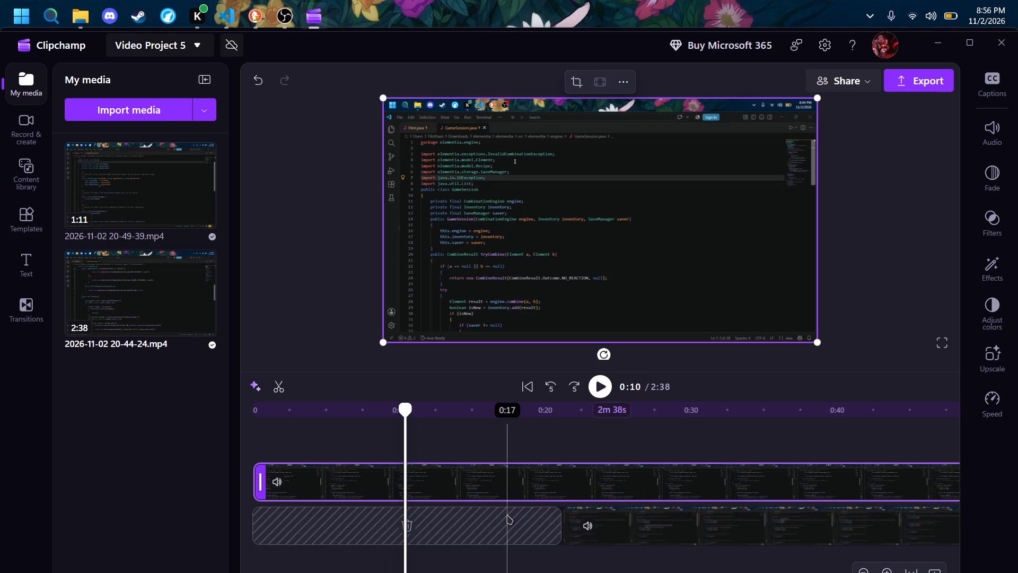
Move the 20-49-39 clip onto the upper track, directly after the end of the 20-44-24 clip.
scroll(507, 515, left, 3)
drag(507, 515, 862, 519)
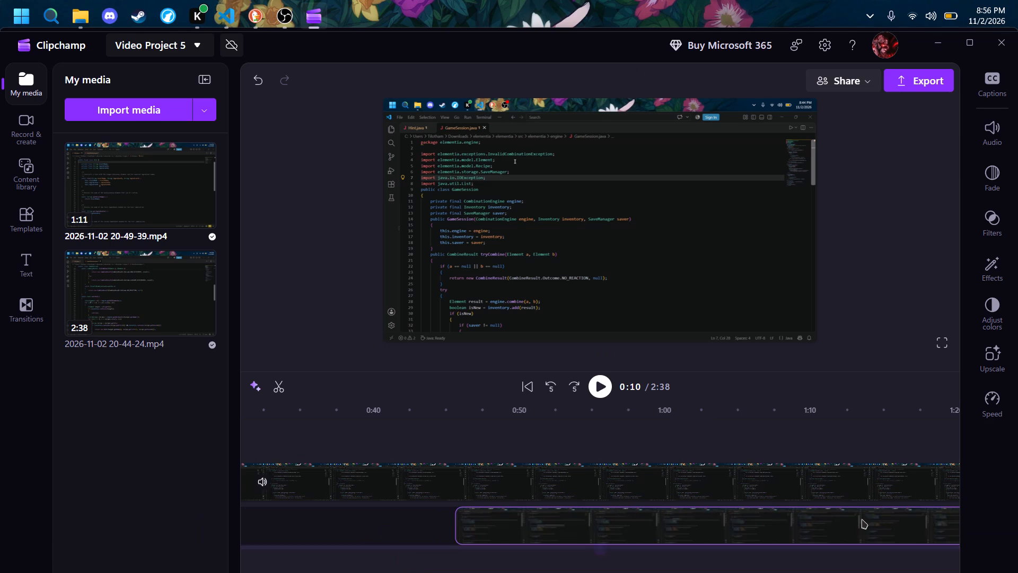
drag(862, 519, 1011, 524)
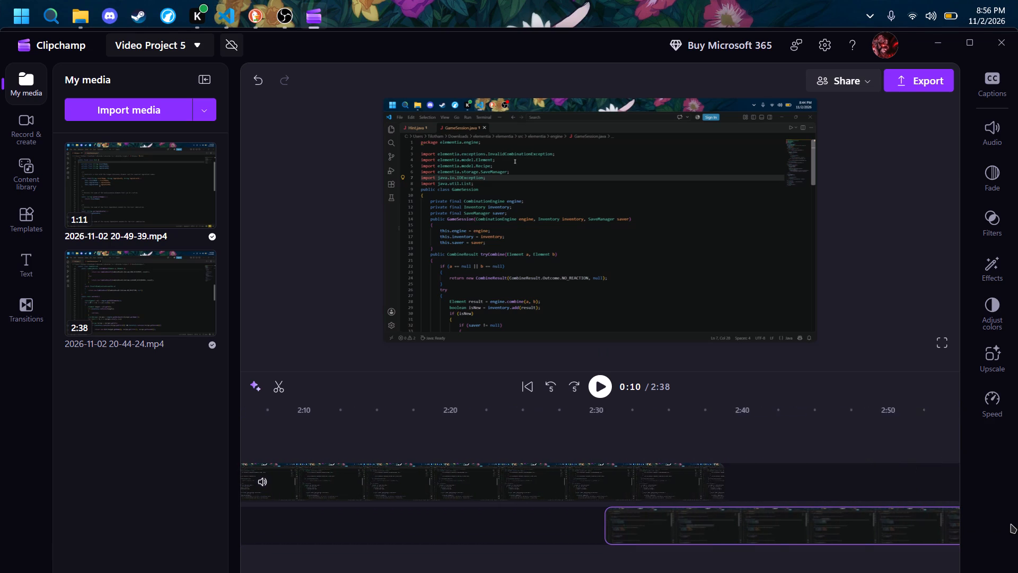
drag(1011, 524, 703, 464)
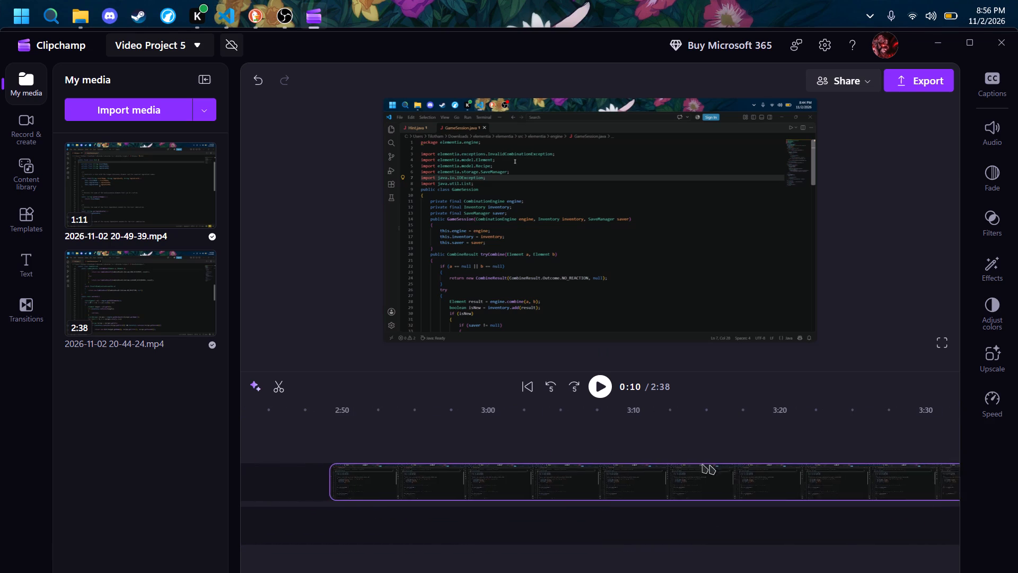
drag(703, 464, 567, 483)
Play the joined timeline for a few seconds from the 0:10 mark to check the opening of the first clip.
scroll(567, 483, right, 1)
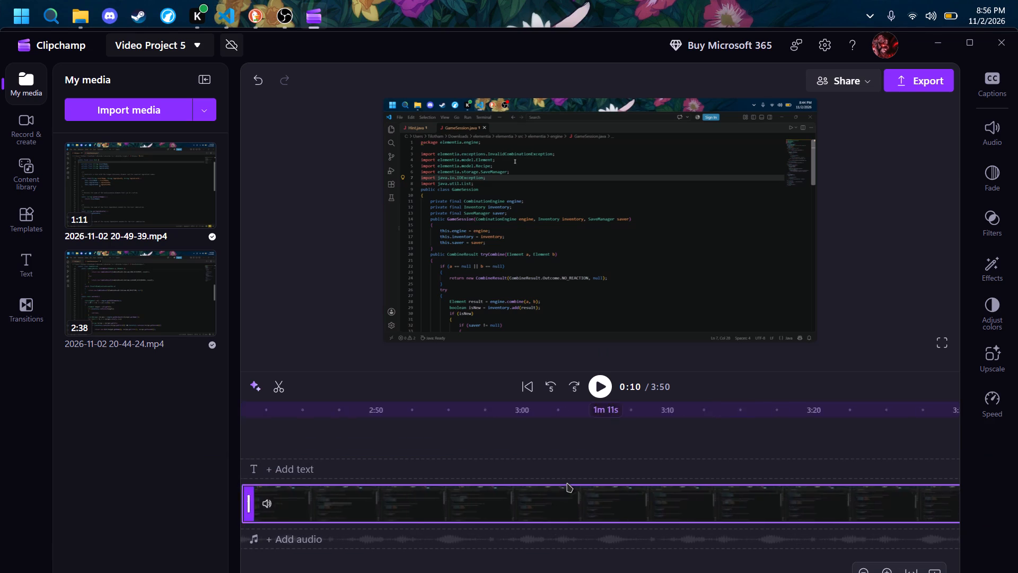
scroll(567, 483, right, 2)
scroll(490, 438, right, 10)
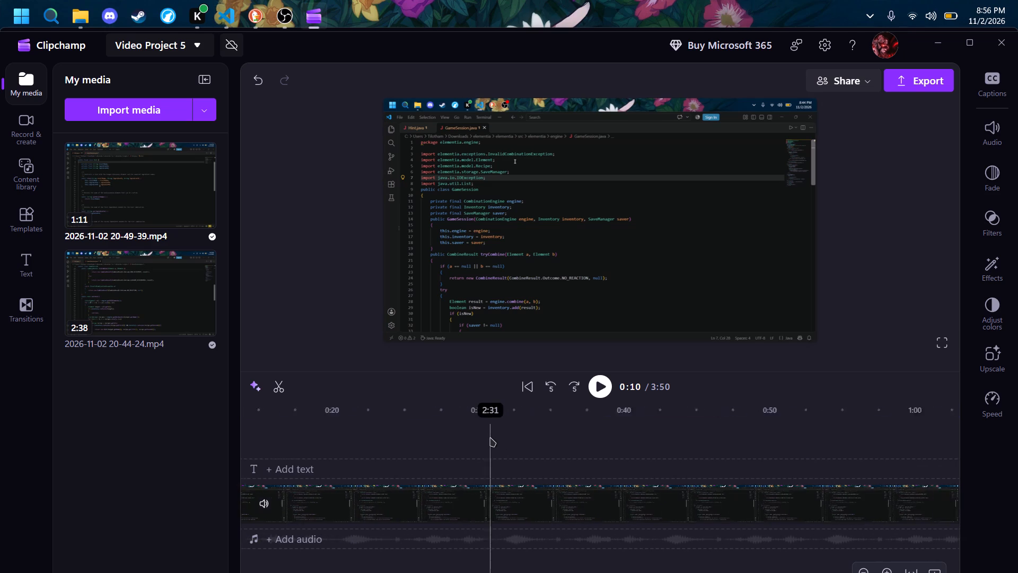
scroll(490, 438, right, 9)
click(604, 383)
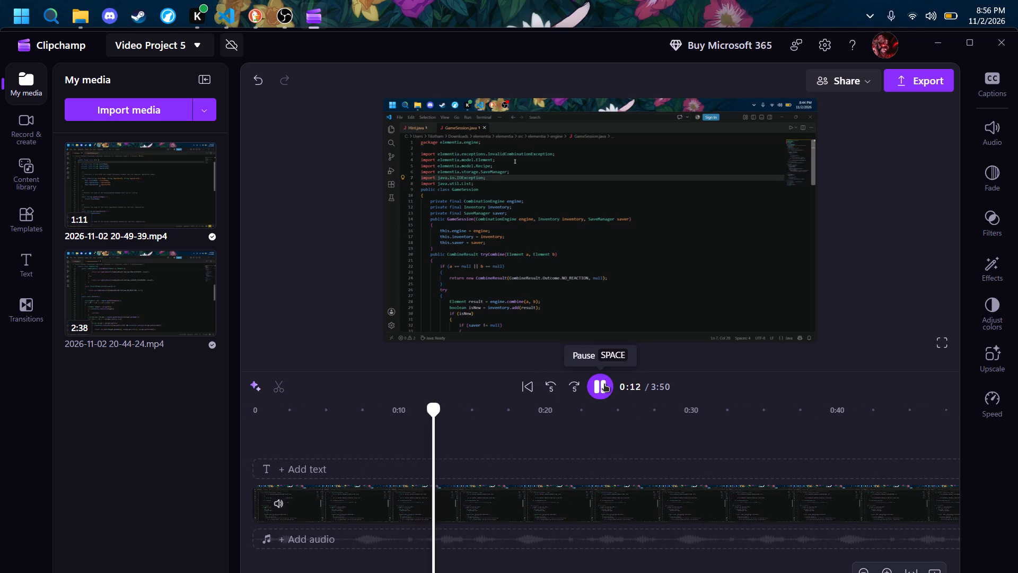
click(604, 383)
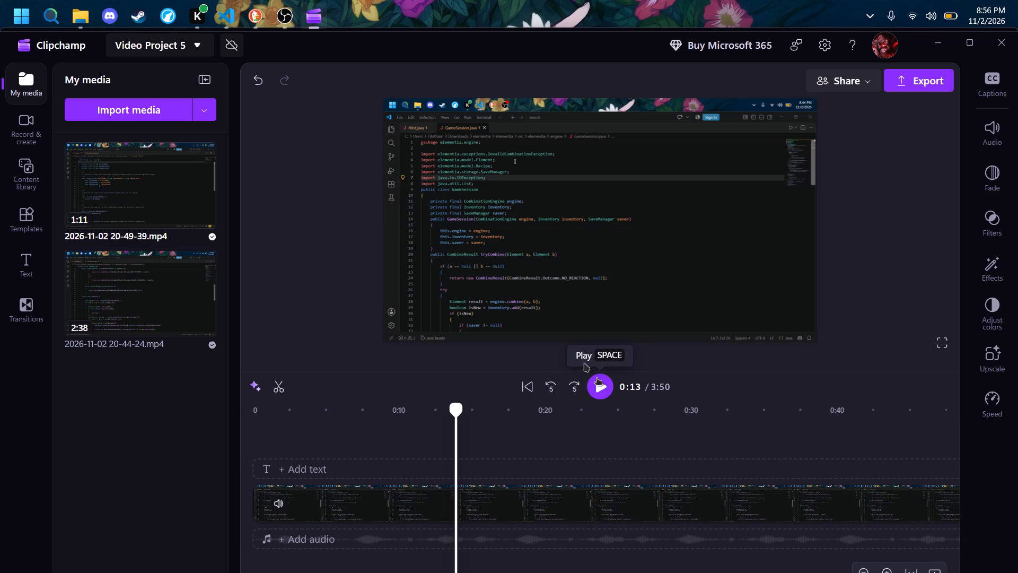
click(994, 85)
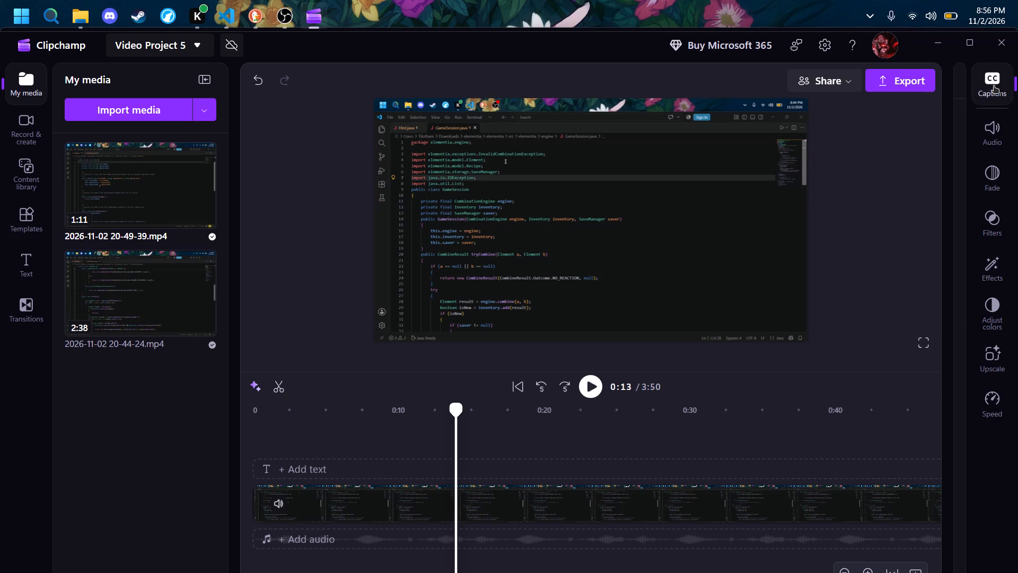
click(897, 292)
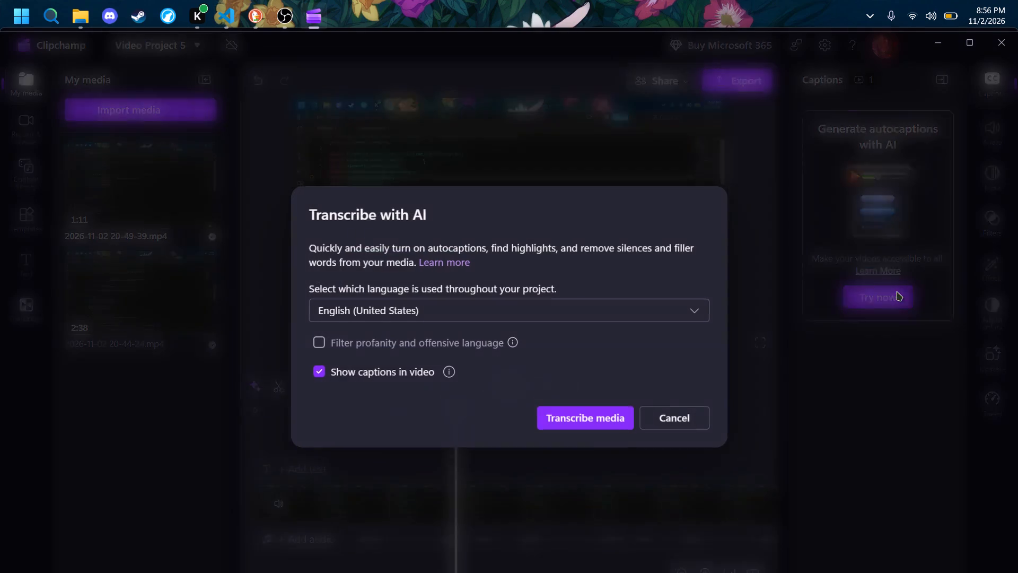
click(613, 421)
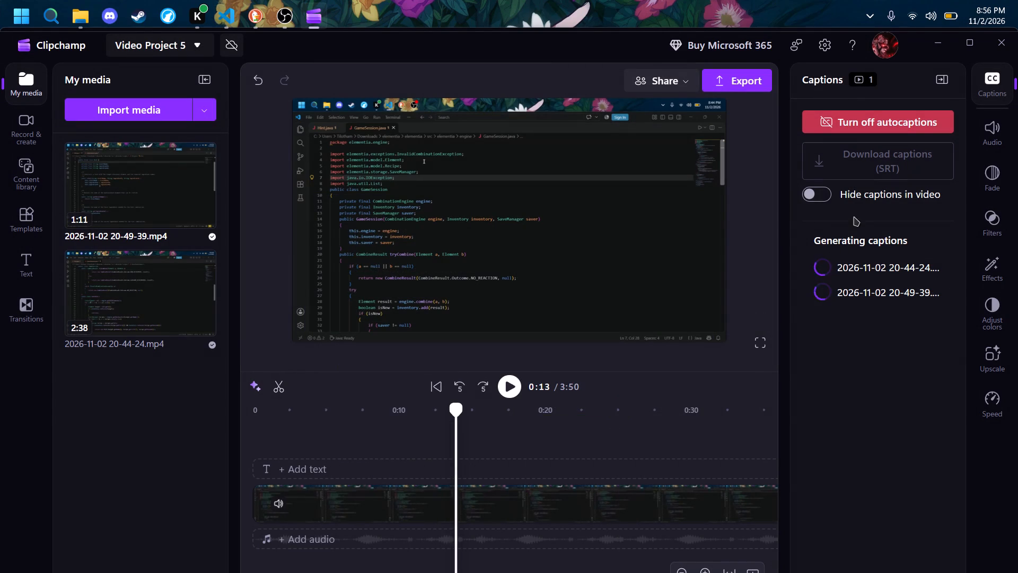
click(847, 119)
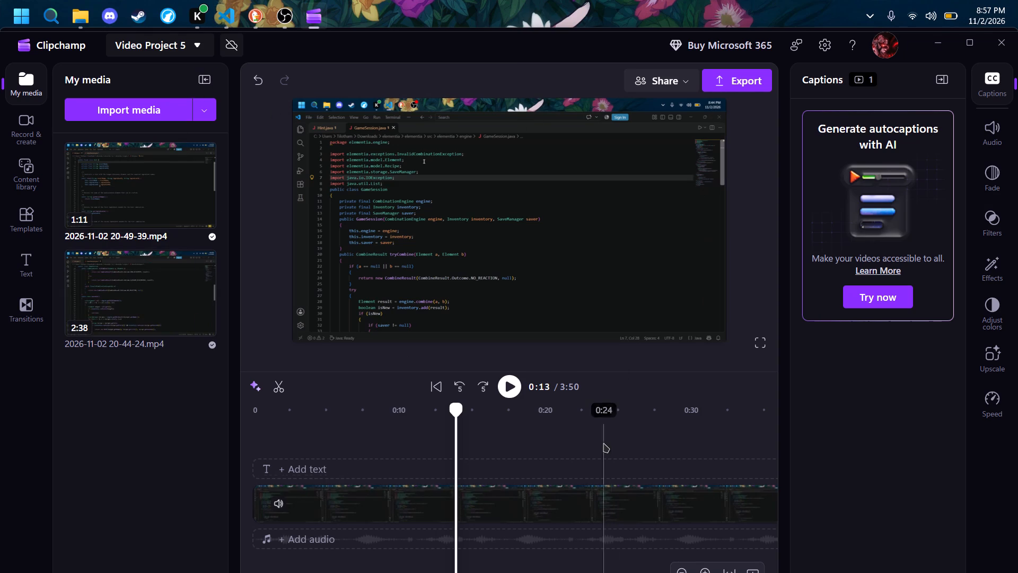
Skip ahead to about 2:43 and play the timeline to review the beginning of the 20-49-39 clip.
scroll(604, 444, right, 2)
scroll(542, 508, right, 2)
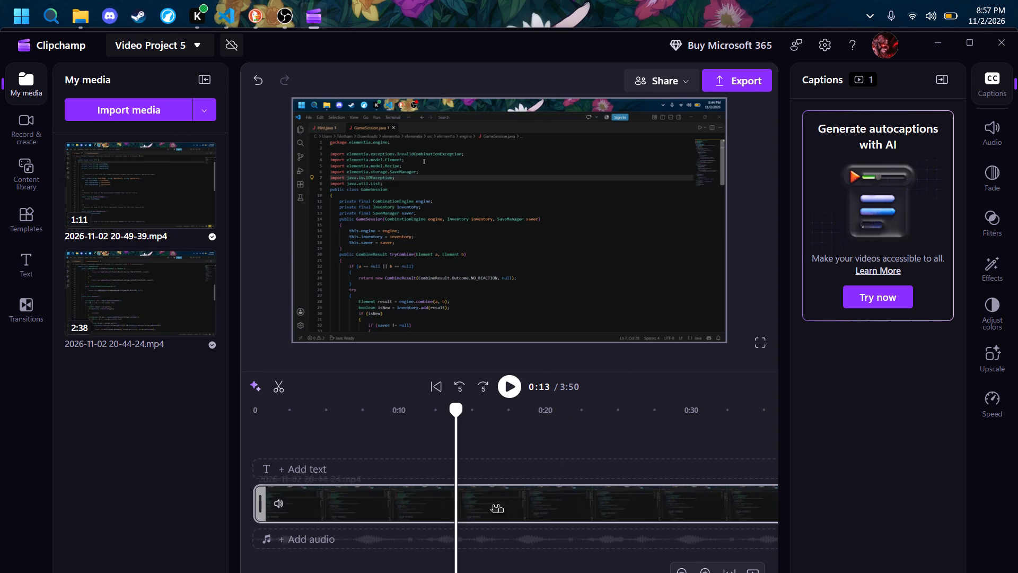
click(460, 387)
triple_click(486, 386)
triple_click(486, 386)
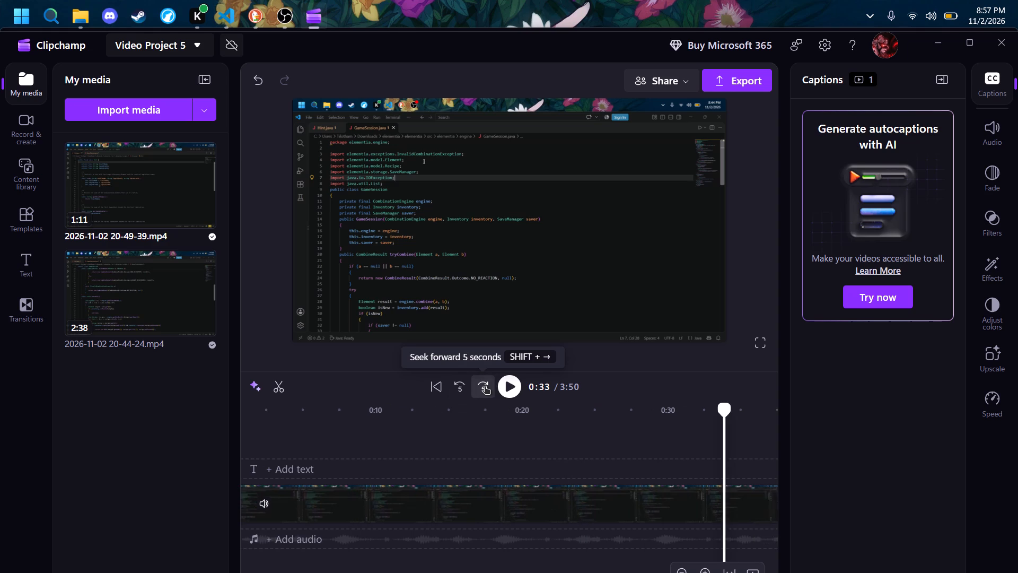
triple_click(486, 386)
triple_click(486, 386)
triple_click(486, 386)
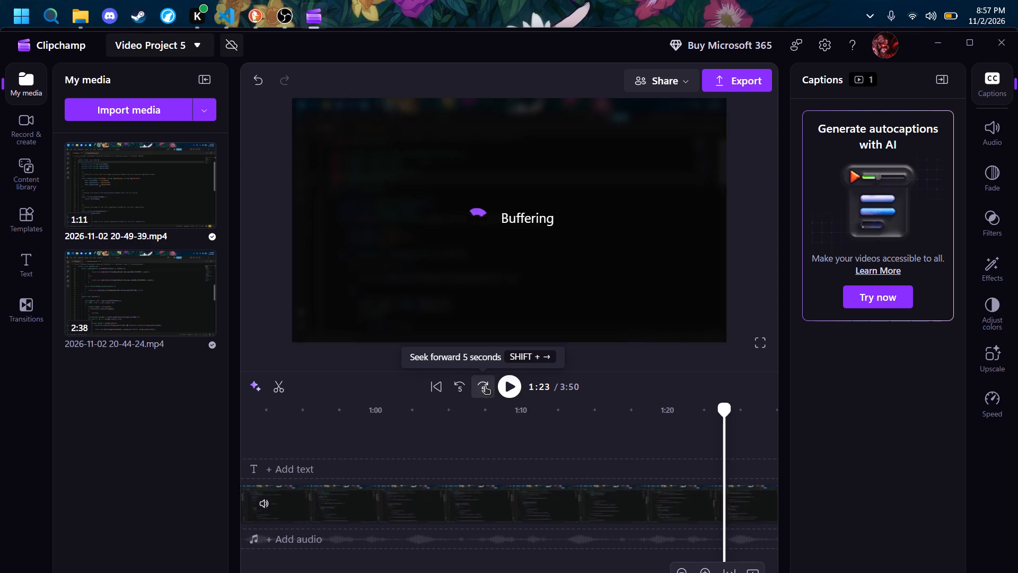
triple_click(486, 386)
triple_click(486, 386)
triple_click(486, 386)
triple_click(486, 386)
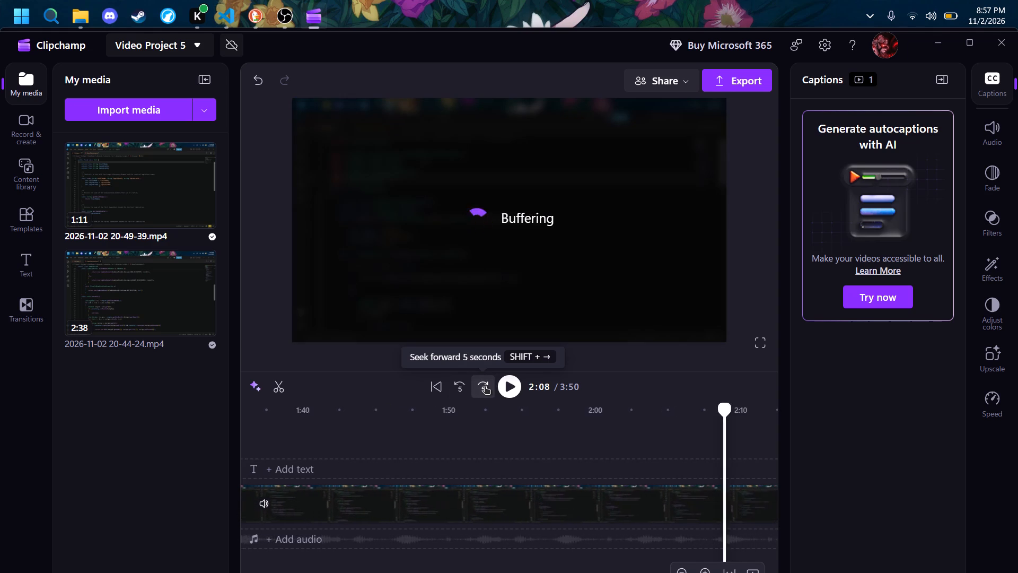
triple_click(486, 386)
double_click(486, 386)
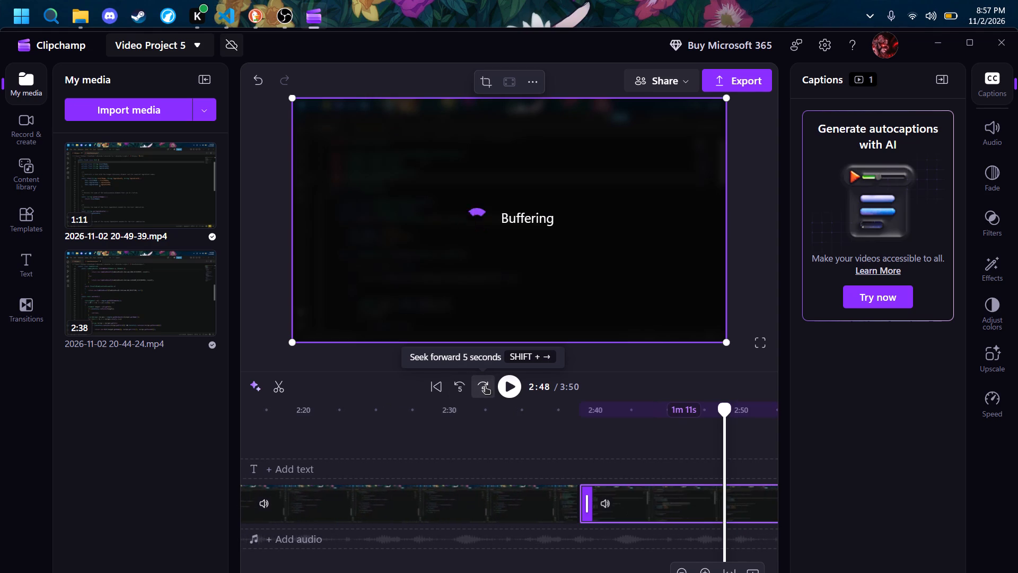
click(465, 393)
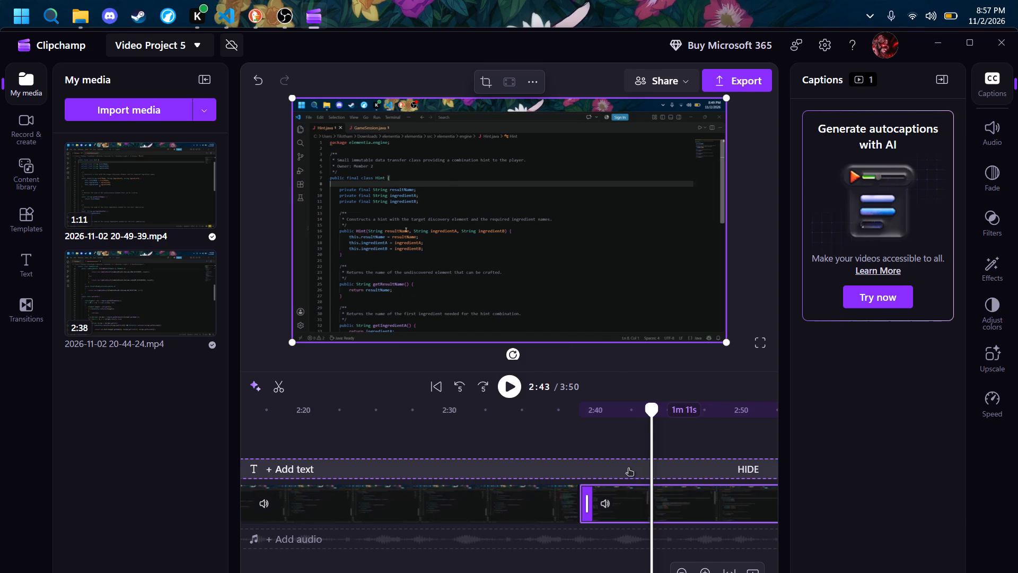
click(497, 381)
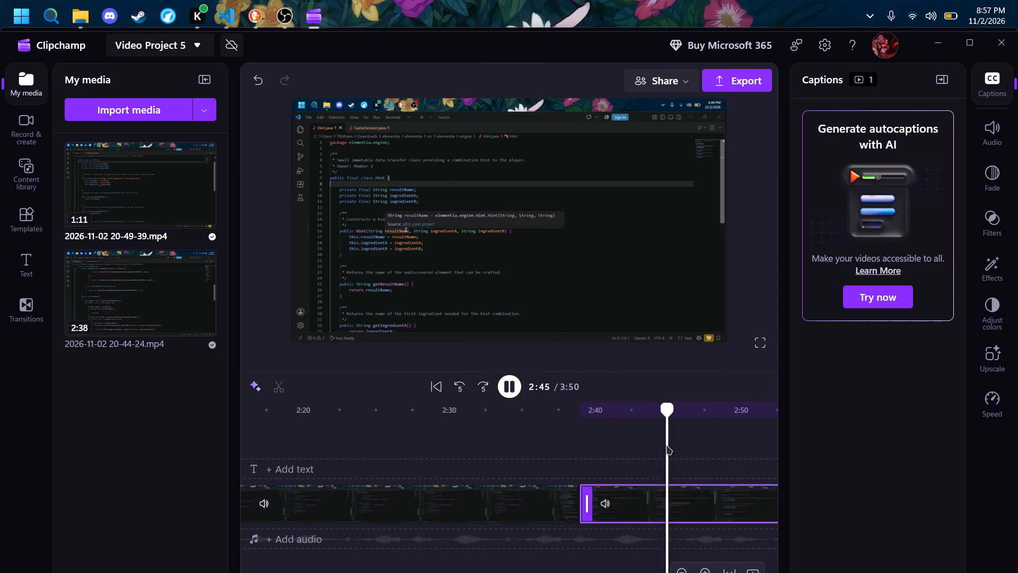
drag(667, 446, 625, 454)
Split the 20-44-24 clip at about 2:37, just before the recording software's window appears at its end.
click(490, 503)
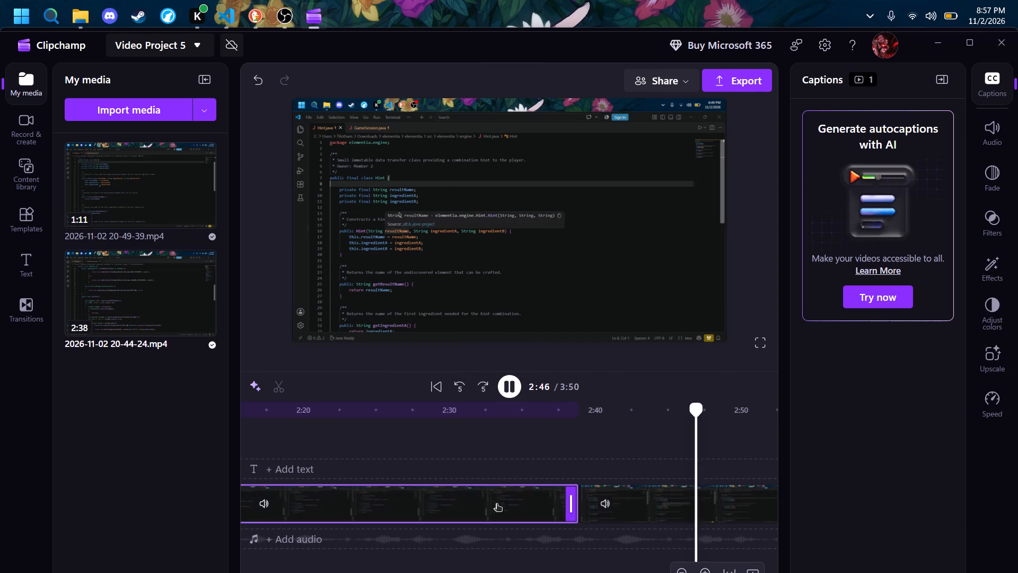
key(Left)
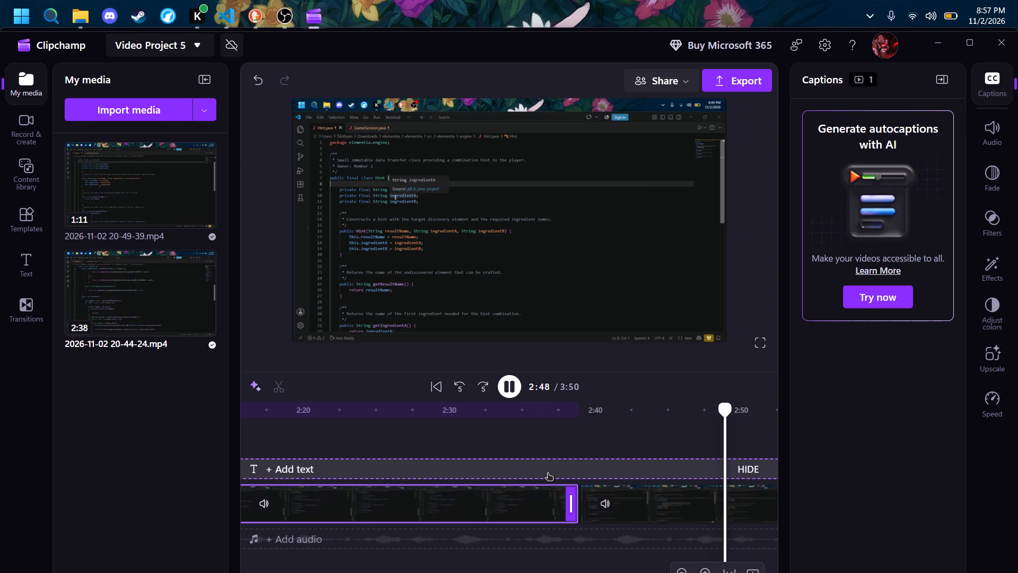
key(Left)
key(Left)
key(Left)
key(Left)
key(Left)
key(Left)
key(Left)
key(Left)
key(Left)
key(Left)
key(Left)
key(Left)
key(Left)
key(Left)
key(Left)
key(Left)
key(Left)
key(Left)
key(Left)
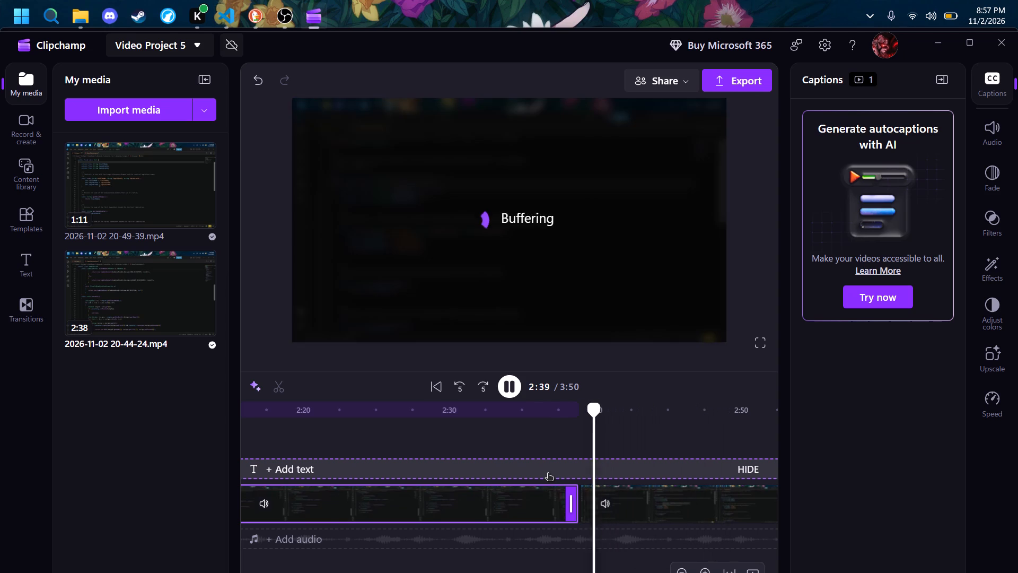
key(Left)
key(Left)
key(Left)
key(Left)
key(Left)
key(Left)
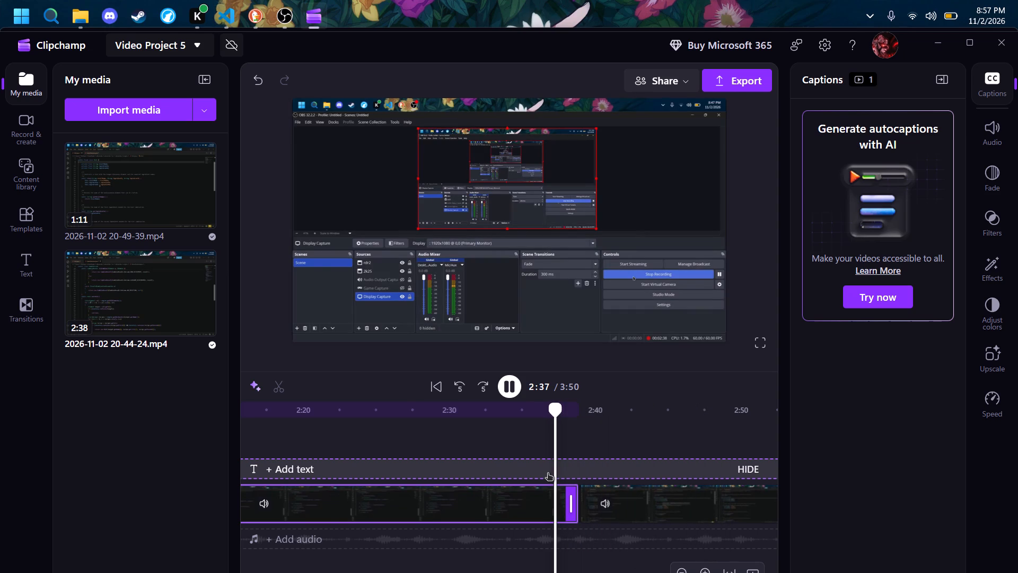
key(space)
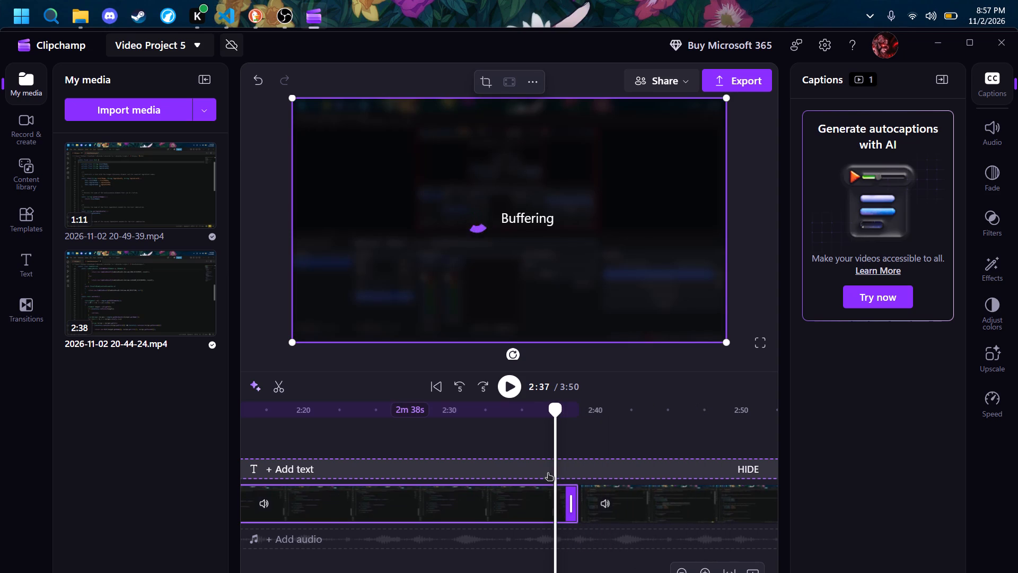
key(space)
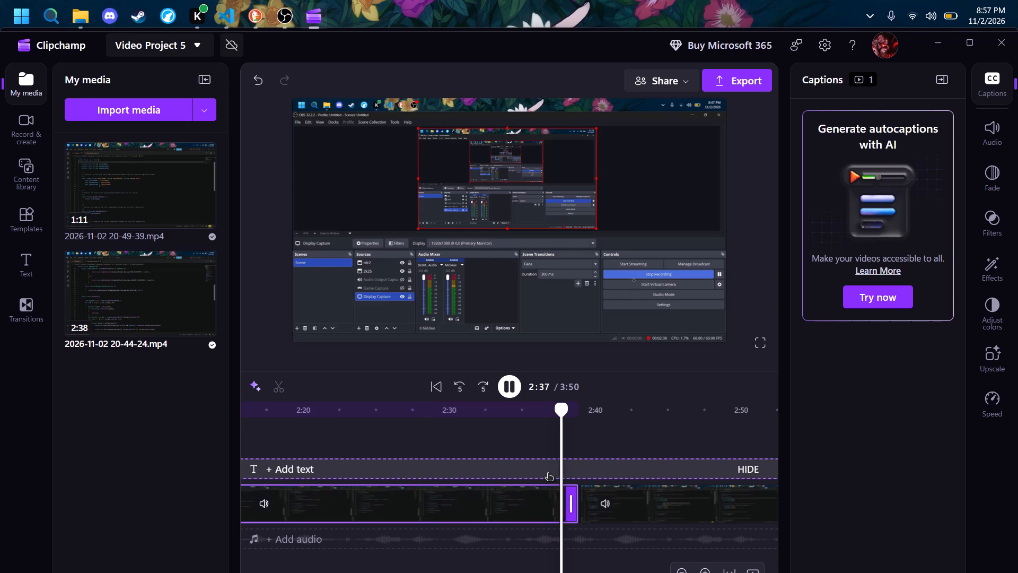
key(space)
key(space)
key(Left)
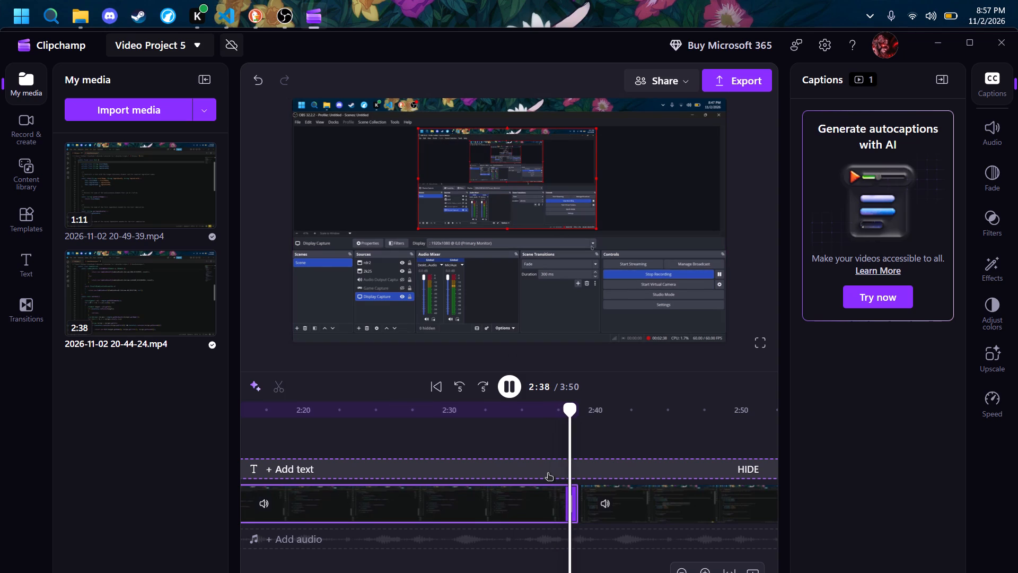
key(Left)
key(Left)
key(space)
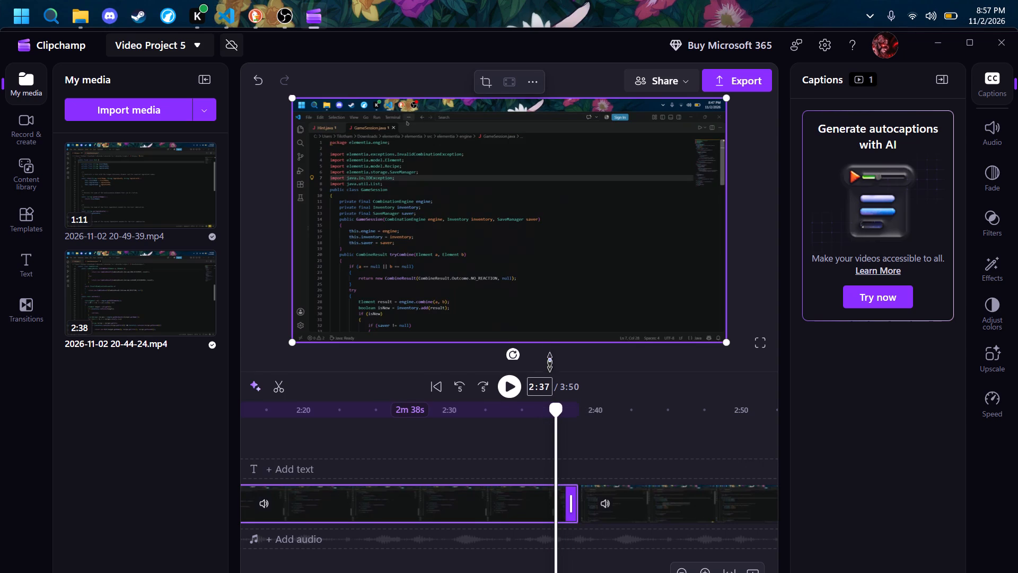
click(283, 386)
Delete the one-second leftover piece at the end of the 20-44-24 clip.
click(572, 508)
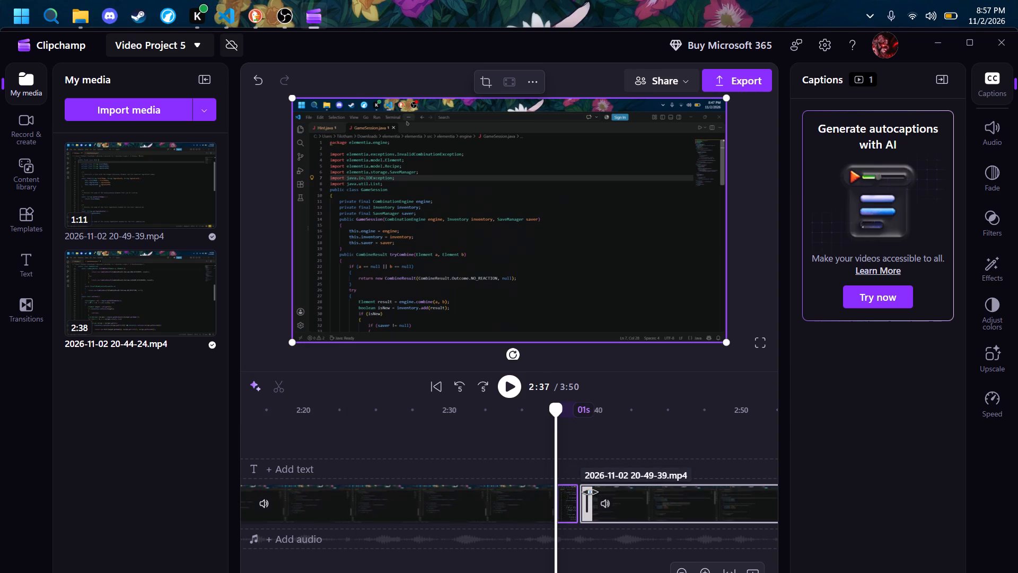
key(Right)
key(Left)
key(Right)
key(Right)
key(Right)
key(Right)
key(Right)
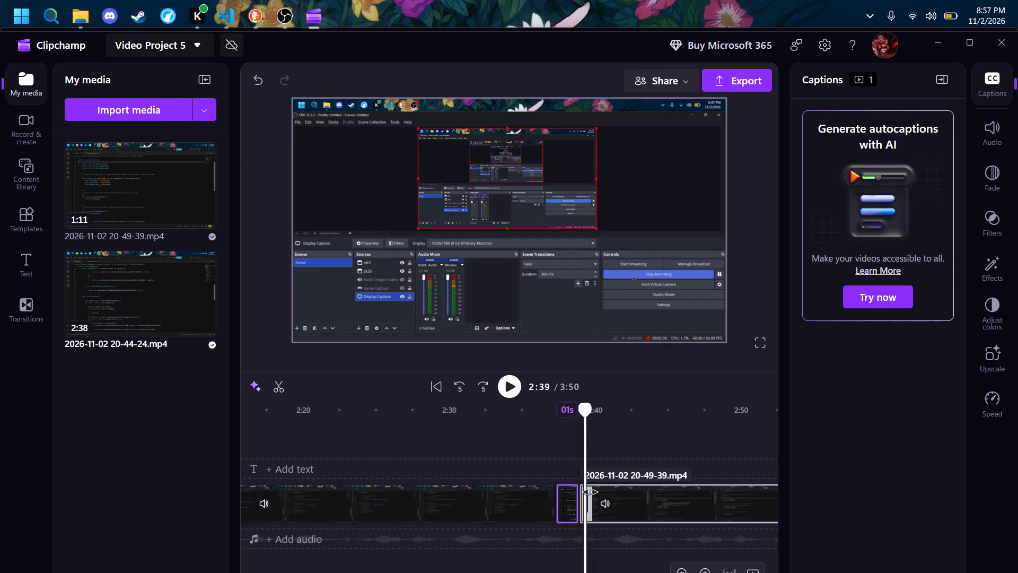
key(Right)
click(571, 499)
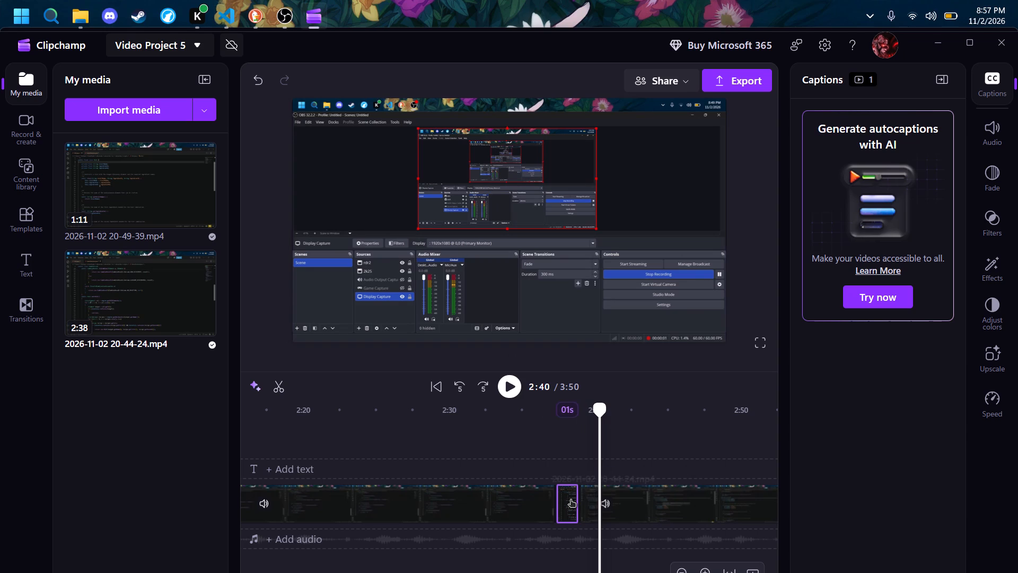
right_click(571, 499)
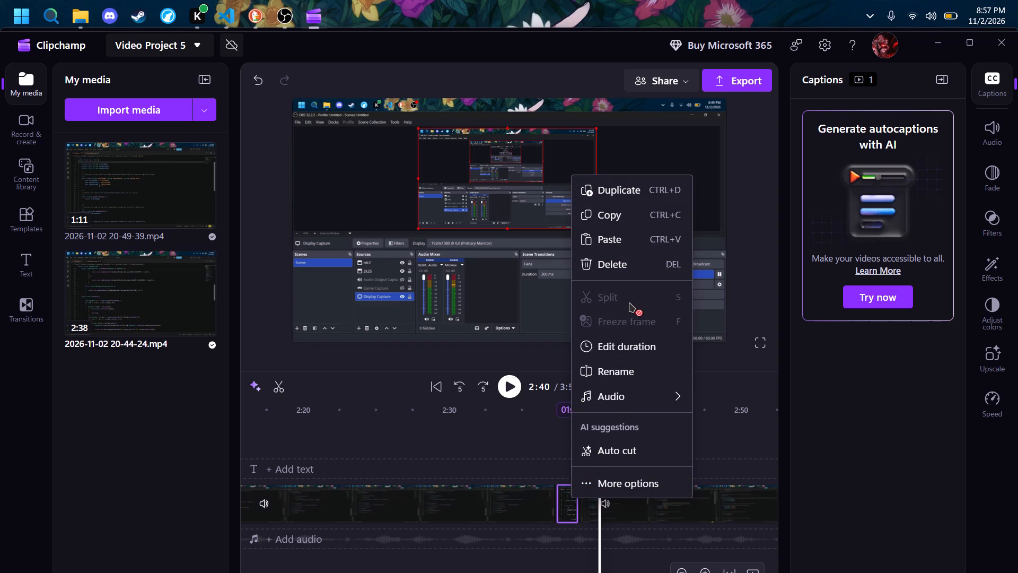
click(626, 260)
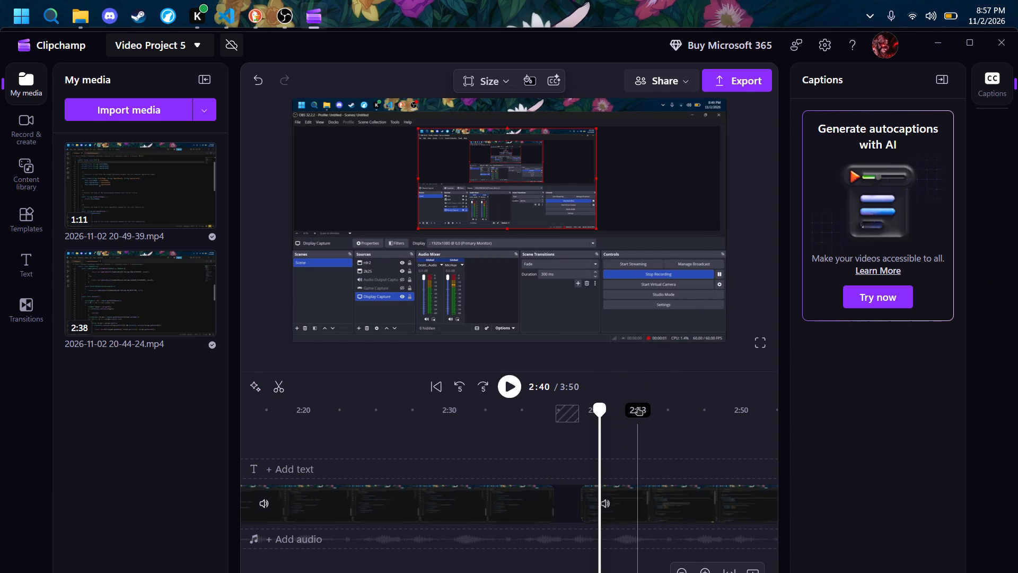
Split the 20-49-39 clip at about 2:40, just after the recording software's window disappears from its opening.
key(space)
key(Left)
key(Left)
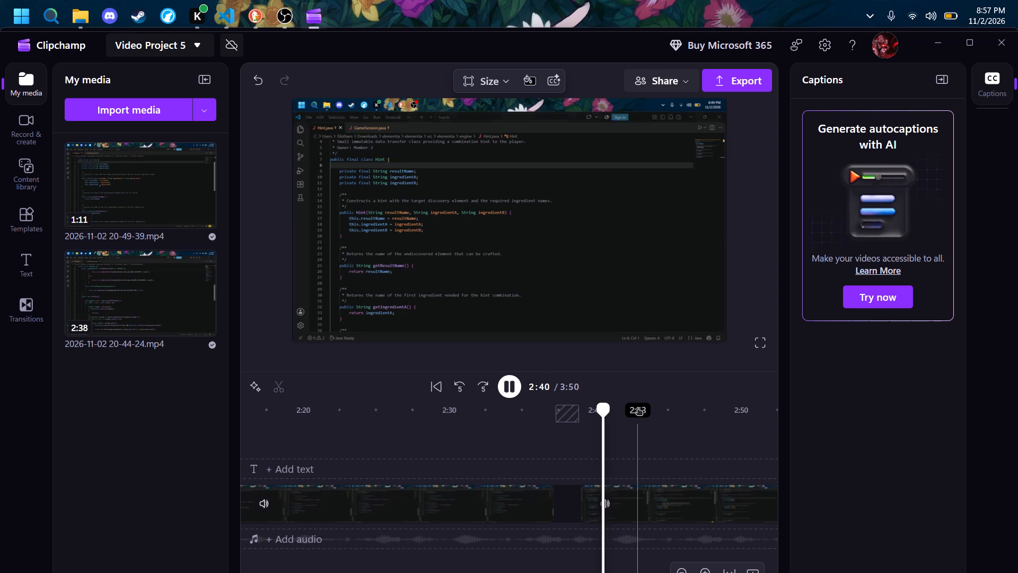
key(Left)
key(Left)
key(Left)
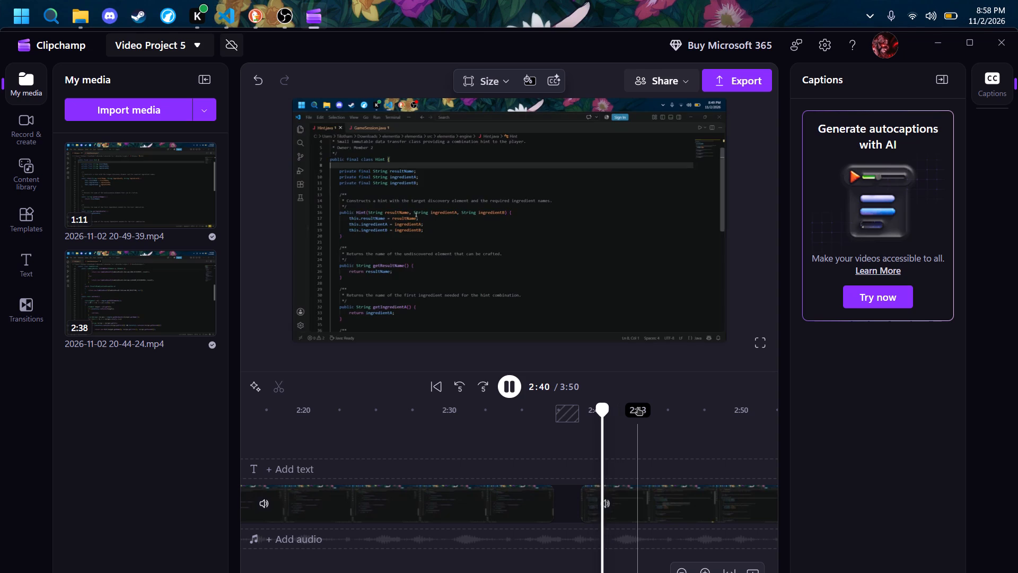
key(space)
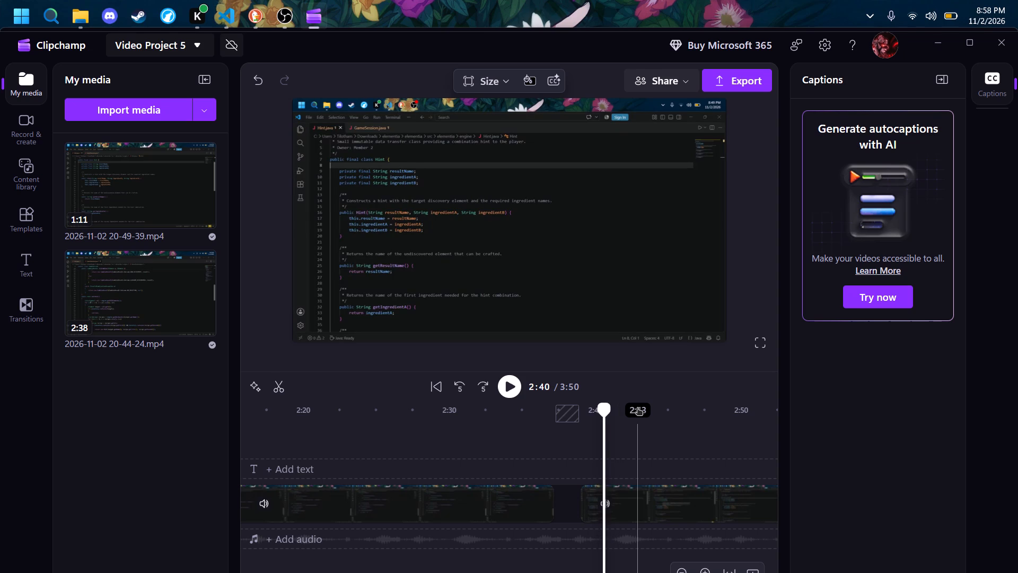
click(275, 390)
Delete the short leftover piece at the start of the 20-49-39 clip and close the gap after the 20-44-24 clip.
click(588, 499)
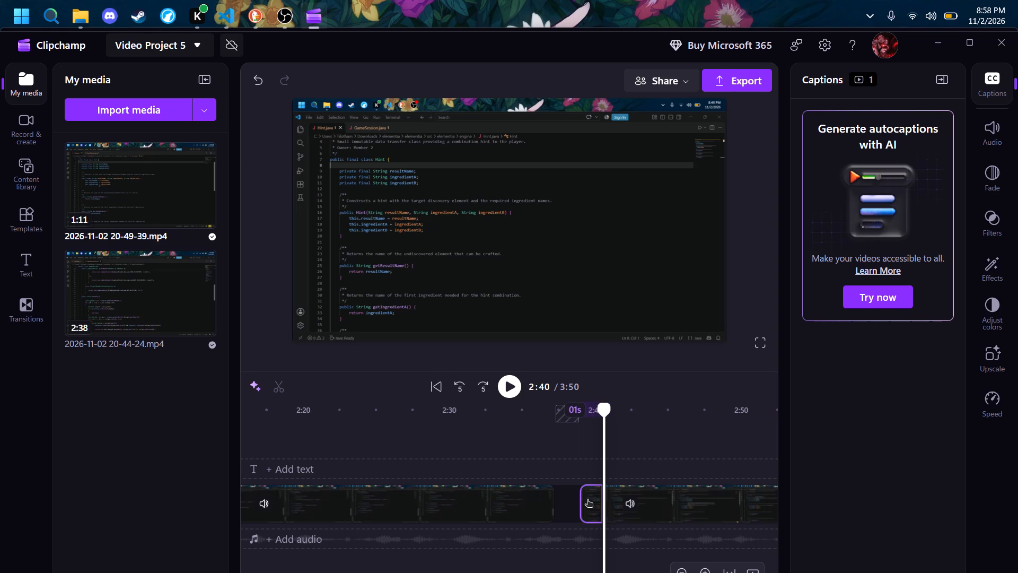
right_click(588, 499)
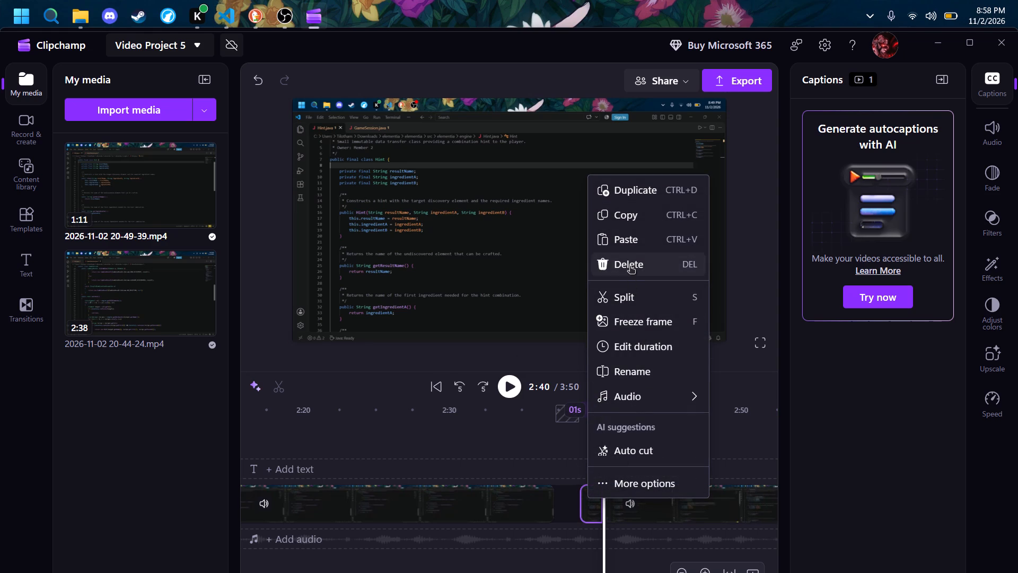
click(630, 265)
click(577, 505)
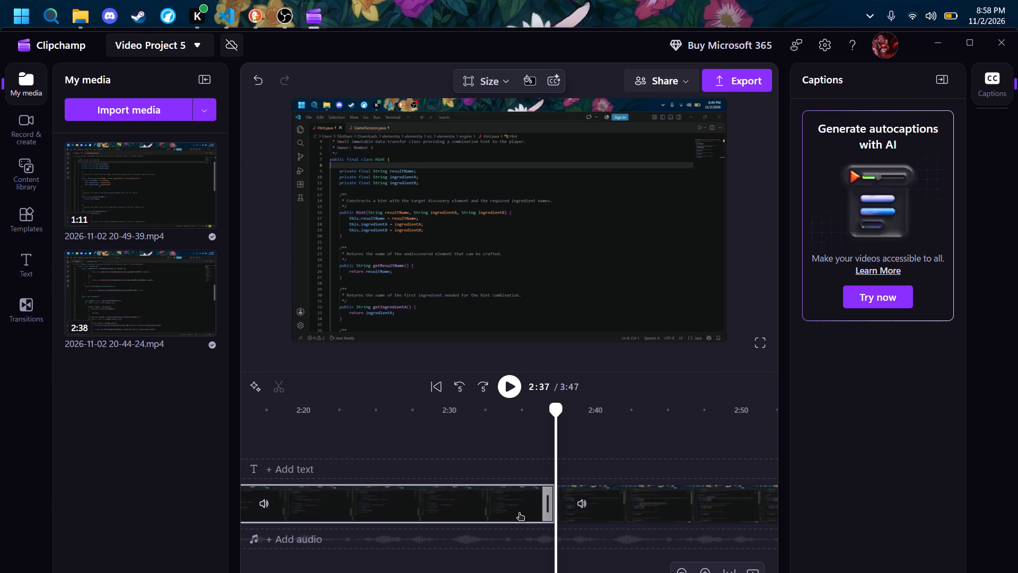
Play the timeline across the join near 2:37 to check the transition between the two clips.
key(Left)
key(Left)
key(space)
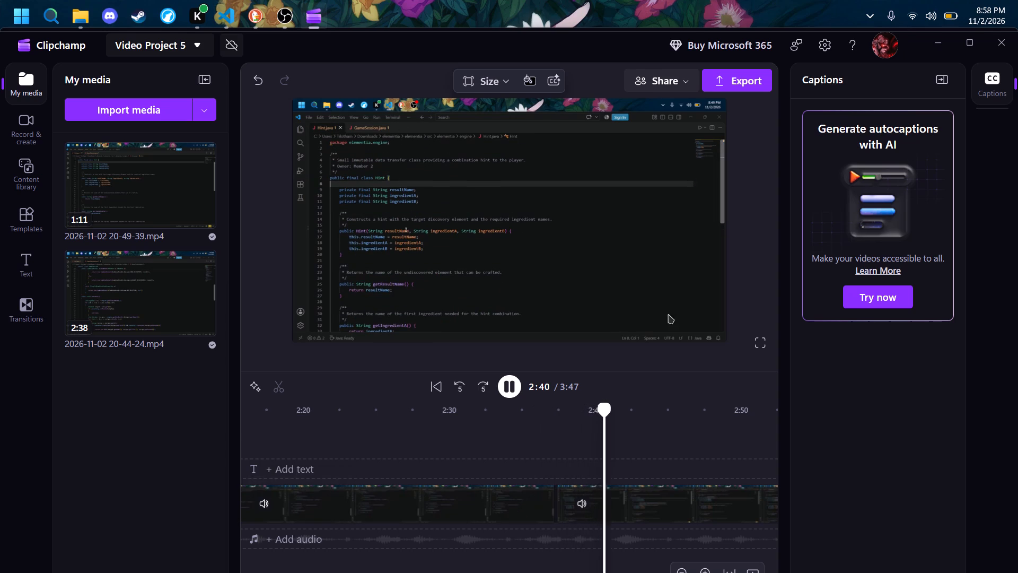
scroll(620, 499, right, 7)
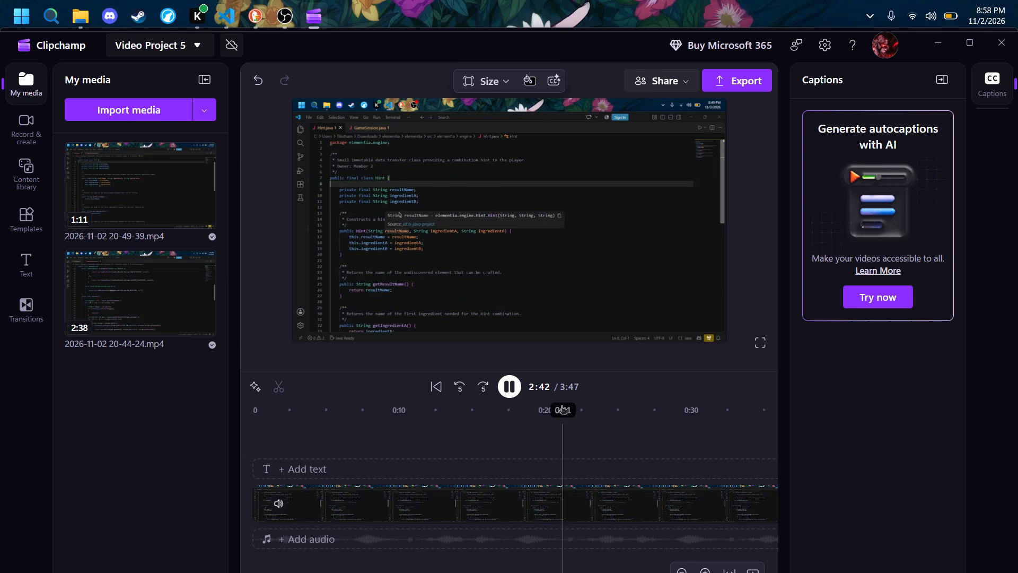
click(513, 388)
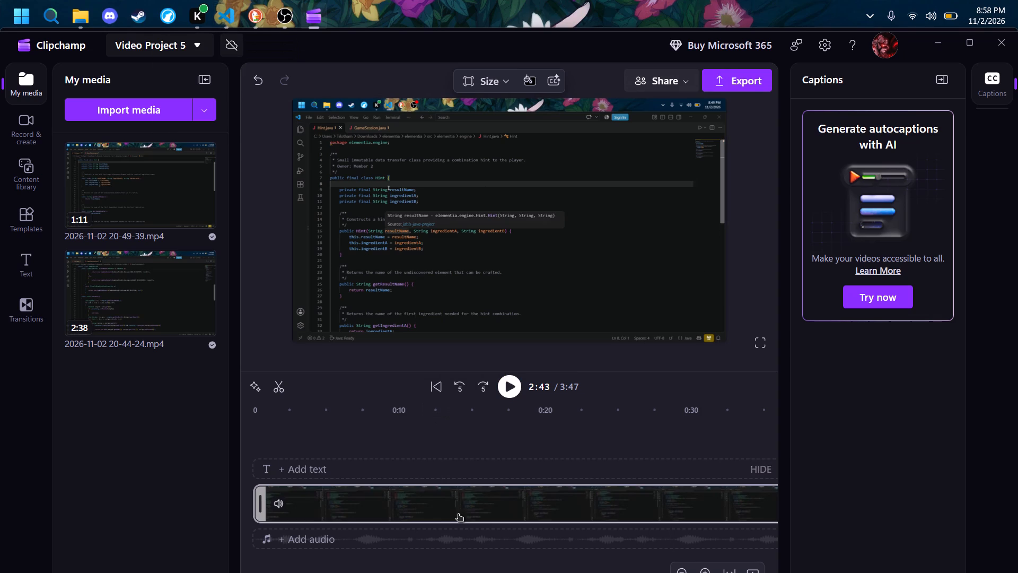
Return to the beginning of the timeline and play the opening second of the 20-44-24 clip to review it.
scroll(459, 513, right, 3)
click(328, 515)
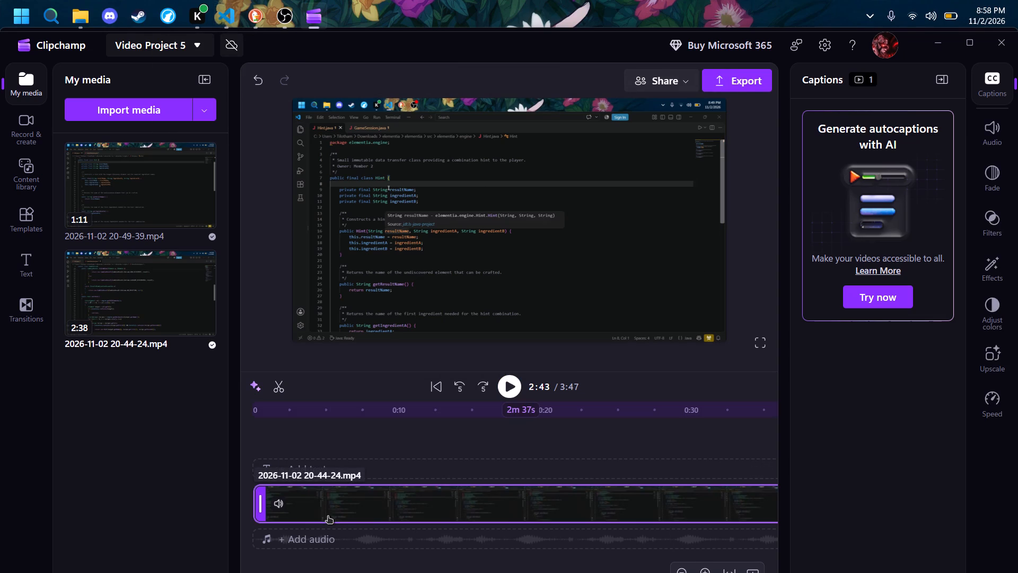
key(space)
key(Left)
key(Left)
key(Left)
key(Left)
key(Left)
key(Left)
key(Left)
key(Left)
key(Left)
key(Left)
key(Left)
key(Left)
key(Left)
key(Left)
key(Left)
key(Left)
key(Left)
key(Left)
key(Left)
key(Left)
key(Left)
key(Left)
key(Left)
key(Left)
key(Left)
key(Left)
key(Left)
key(Left)
key(Left)
key(Left)
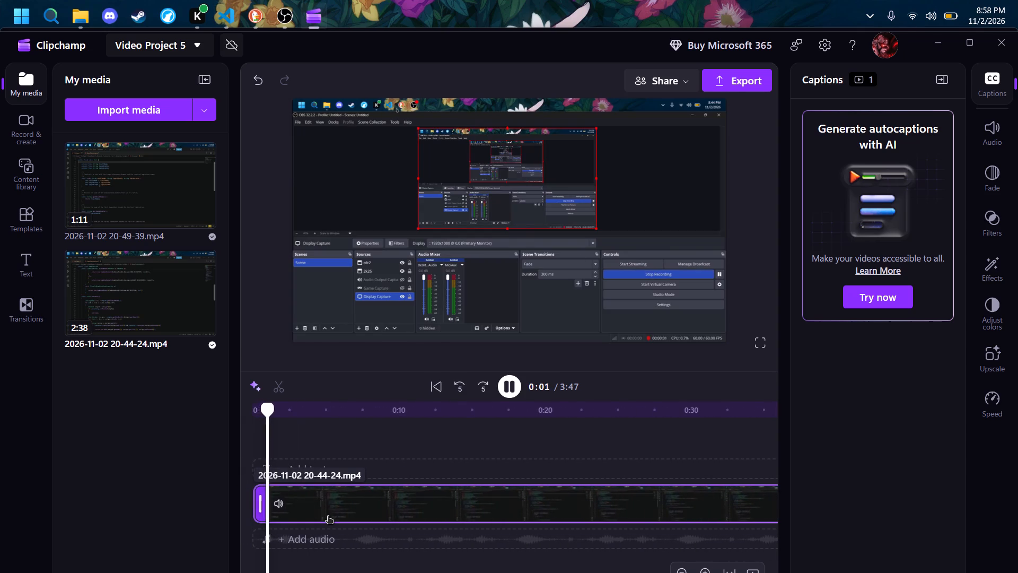
key(space)
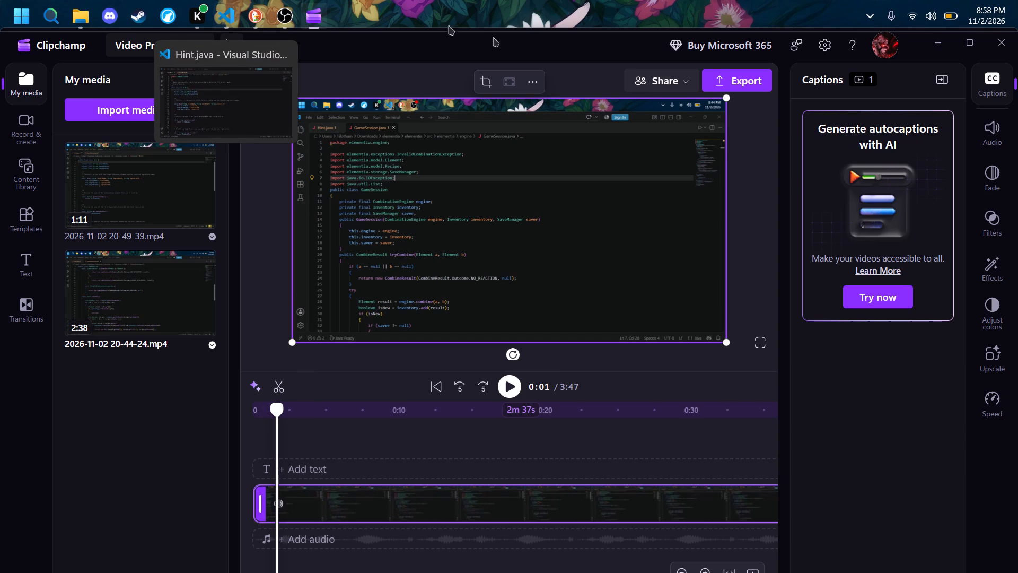
Switch to the DuckDuckGo browser and sample the Engine(DataValidation and DerivationService) video in the group's OneDrive folder.
click(261, 19)
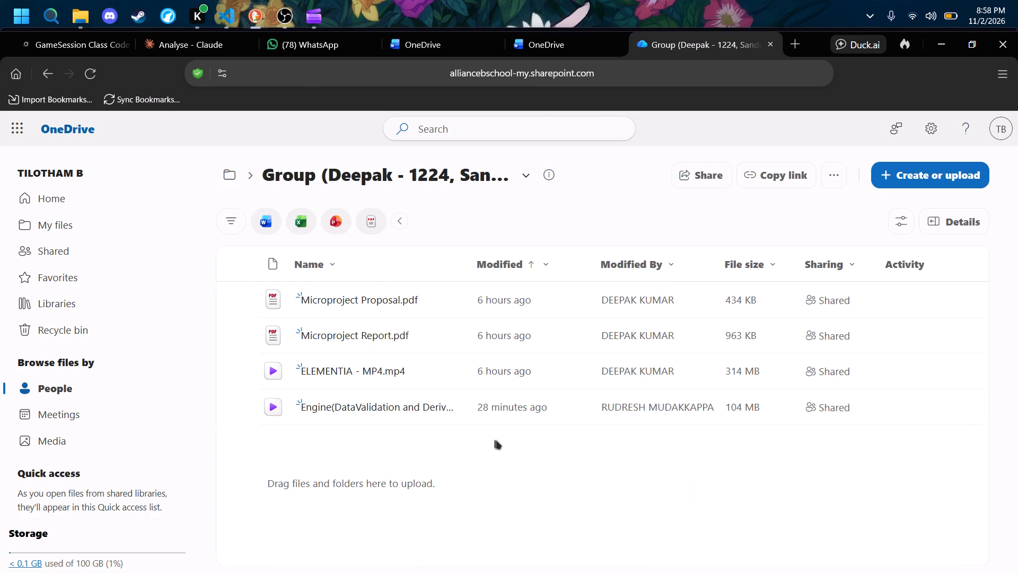
click(360, 404)
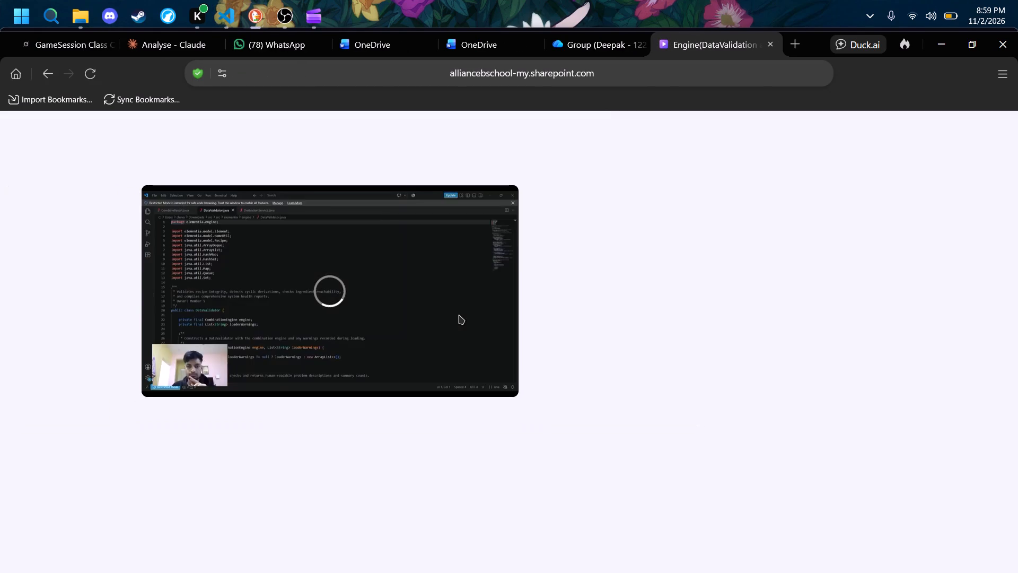
click(486, 304)
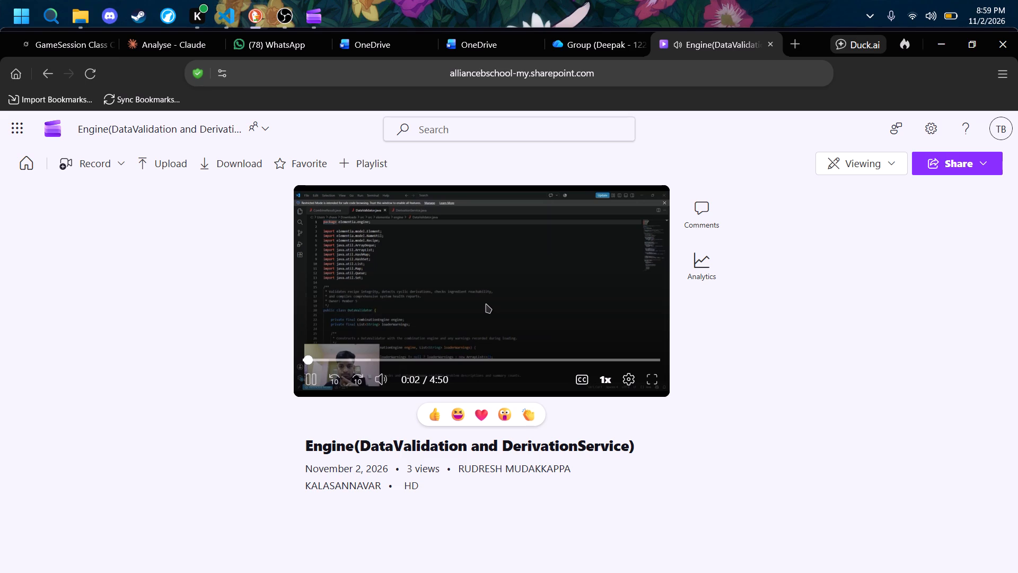
key(Right)
key(Right)
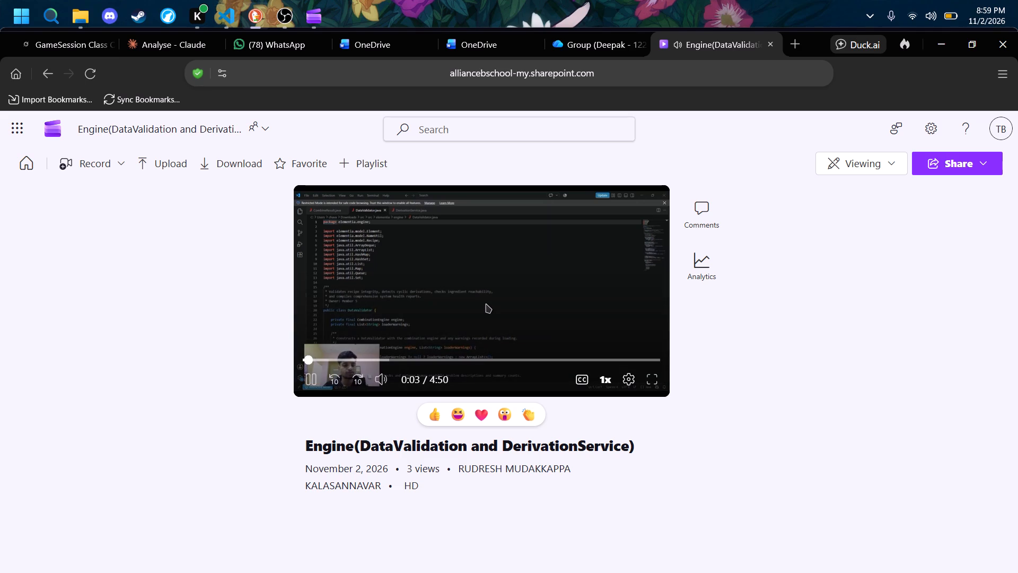
key(Right)
key(Right)
key(Right)
key(Right)
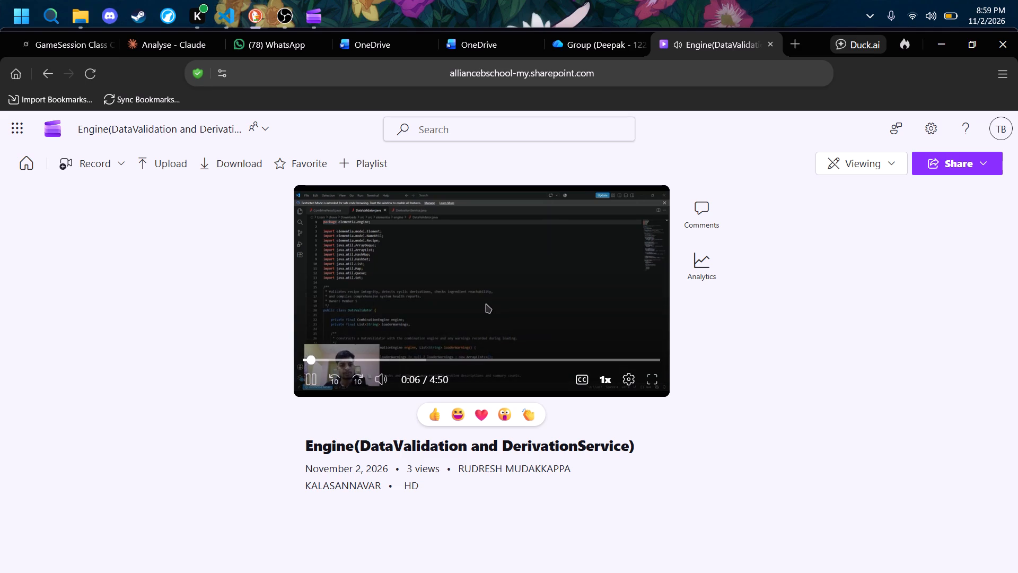
click(392, 364)
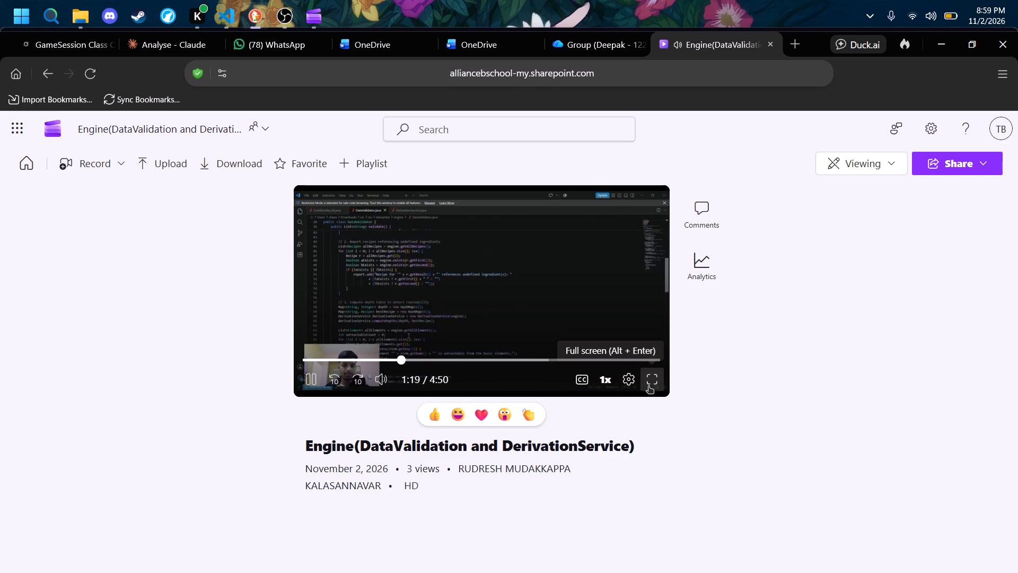
click(43, 76)
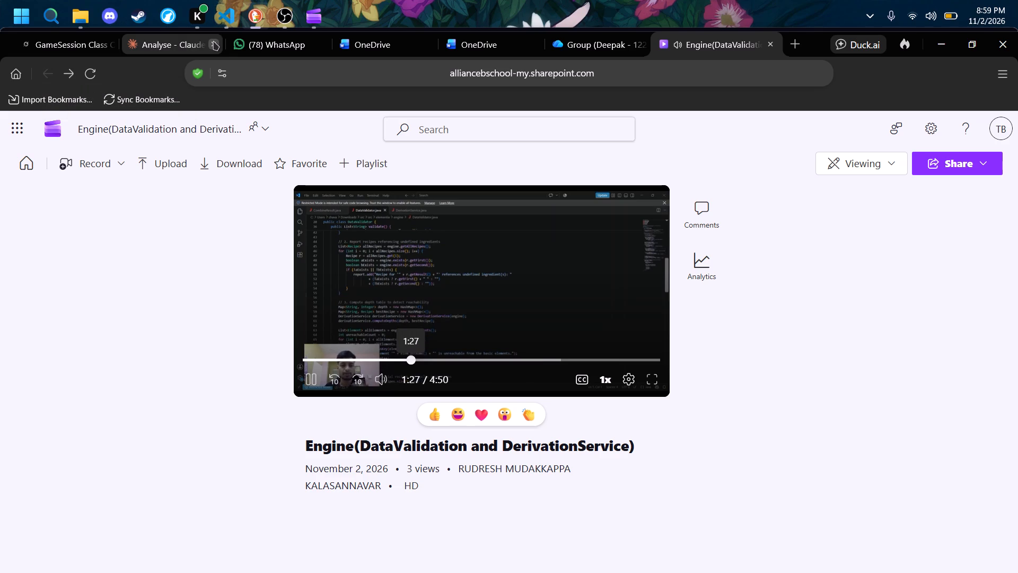
Switch back to Clipchamp and export the combined video at 1080p with the file name Gamesession and Hint.
click(236, 13)
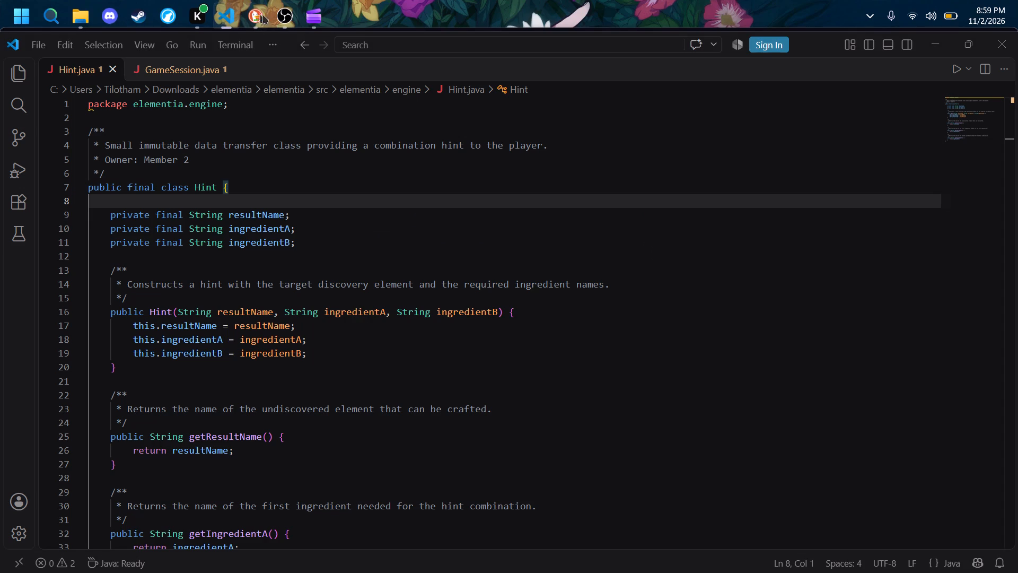
click(311, 17)
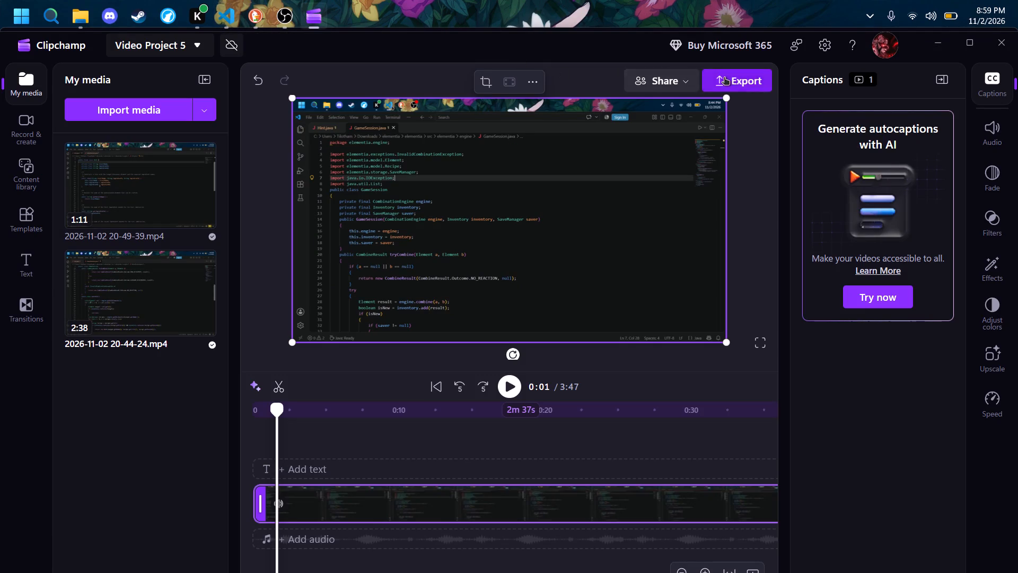
click(725, 77)
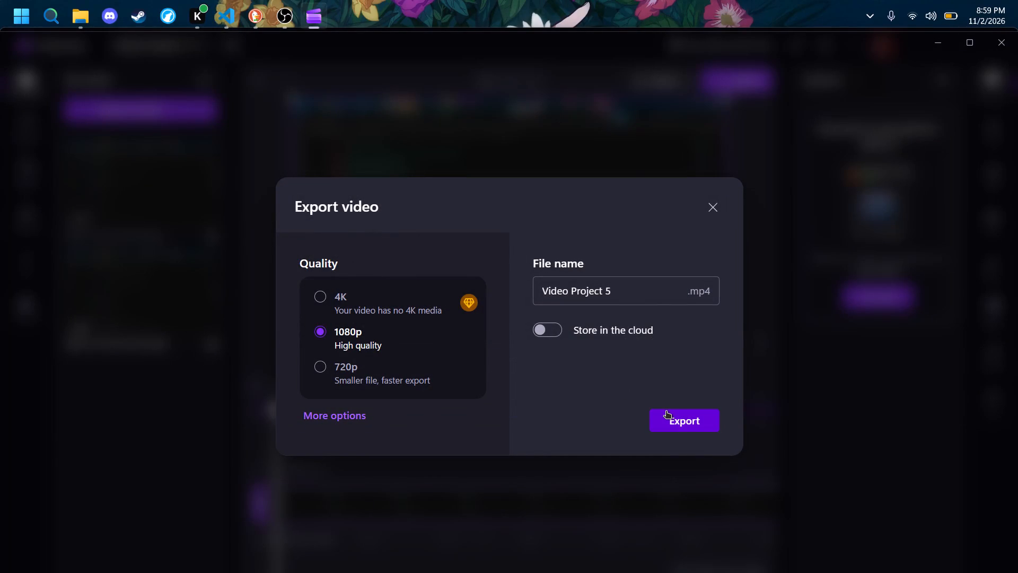
click(627, 285)
key(BackSpace)
key(BackSpace)
key(BackSpace)
key(BackSpace)
key(BackSpace)
key(BackSpace)
key(BackSpace)
key(BackSpace)
key(BackSpace)
key(BackSpace)
key(BackSpace)
key(BackSpace)
key(BackSpace)
key(BackSpace)
key(BackSpace)
key(BackSpace)
key(BackSpace)
key(BackSpace)
key(BackSpace)
key(BackSpace)
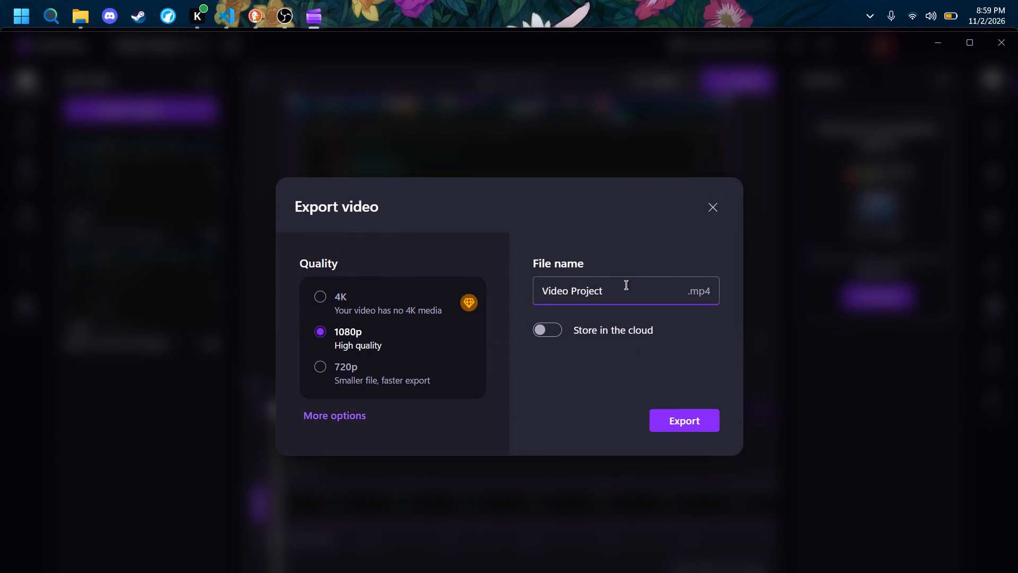
text(Gamesession and Hint)
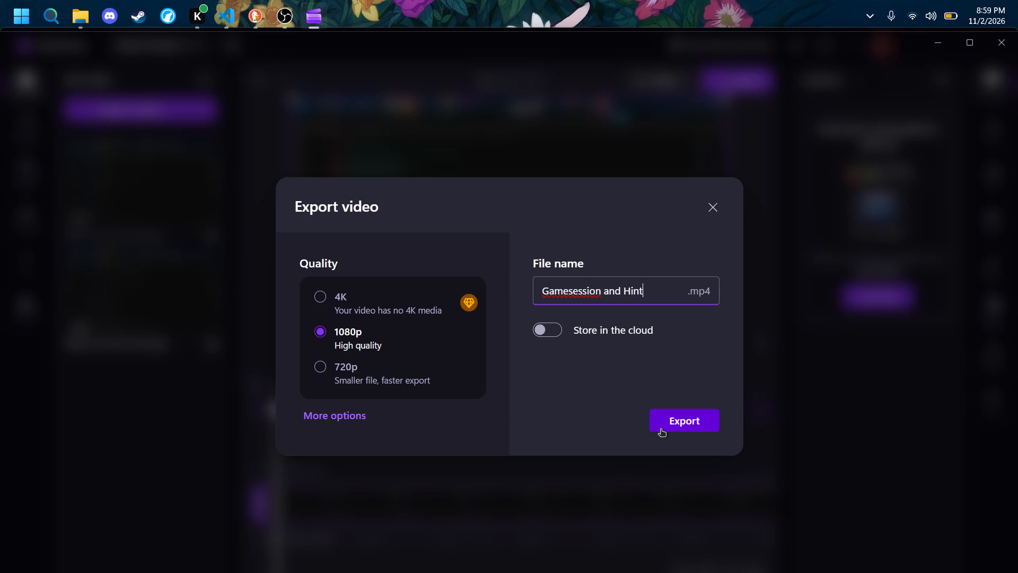
click(662, 428)
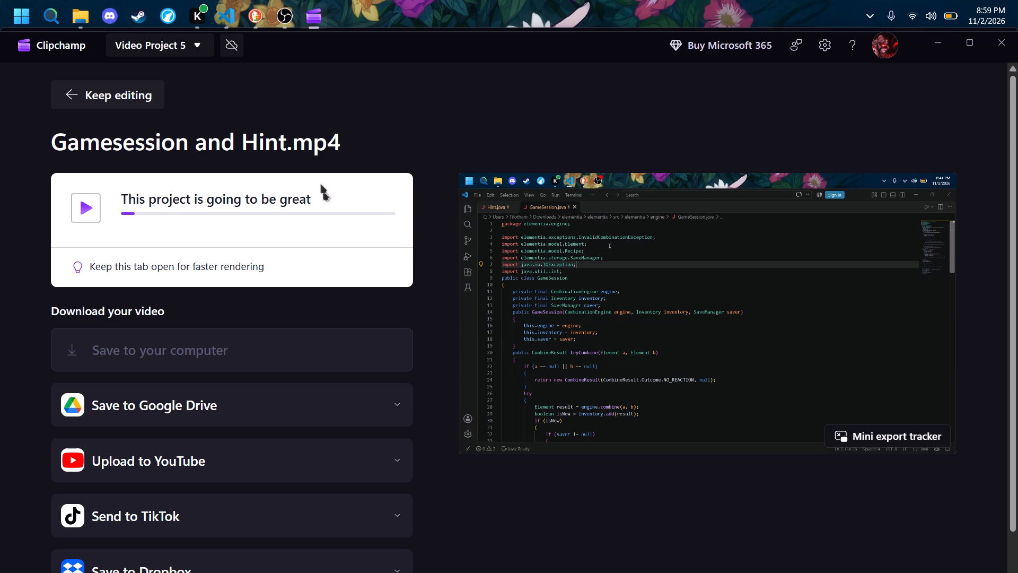
Switch to the DuckDuckGo browser and pause the Engine(DataValidation and DerivationService) video.
click(245, 12)
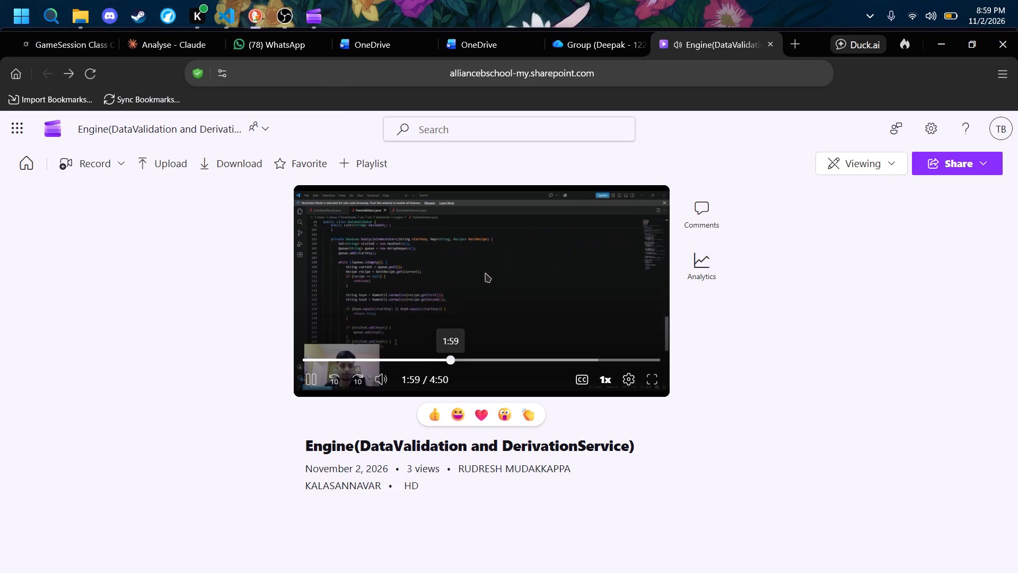
click(309, 379)
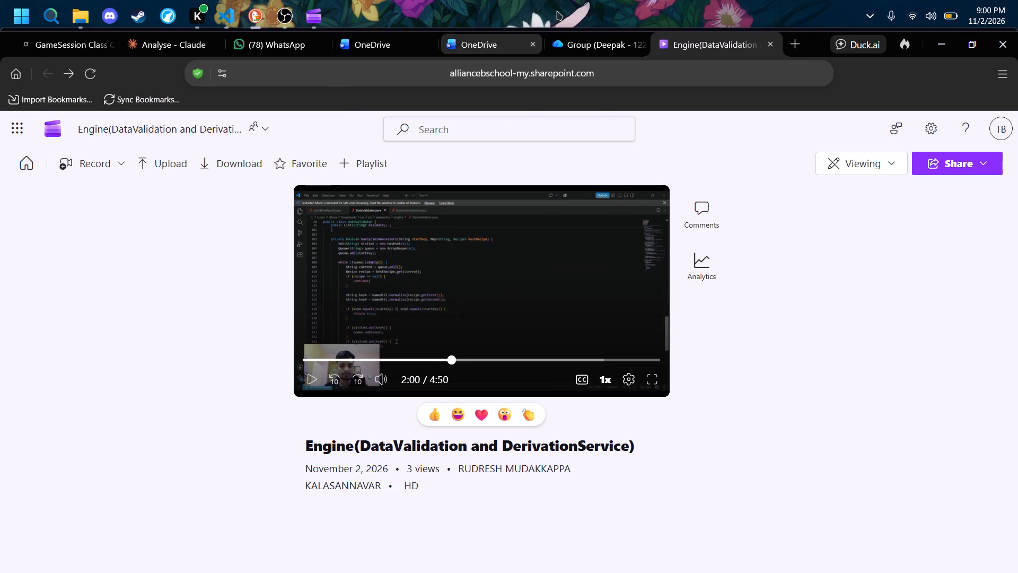
Go back from the group's OneDrive folder to Miniproject, look through the other groups' folders and open the Group6_microproject one.
click(619, 42)
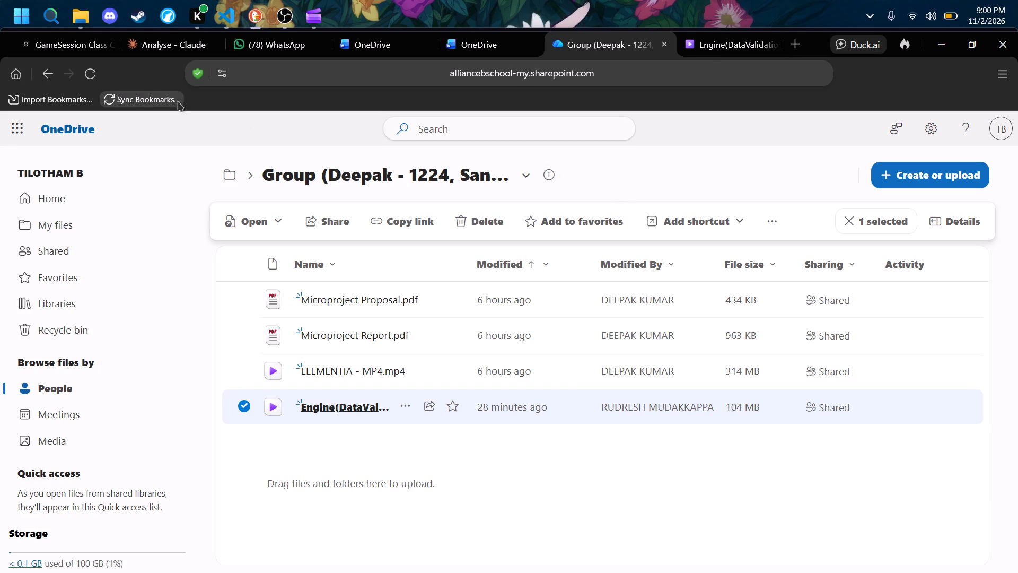
click(48, 75)
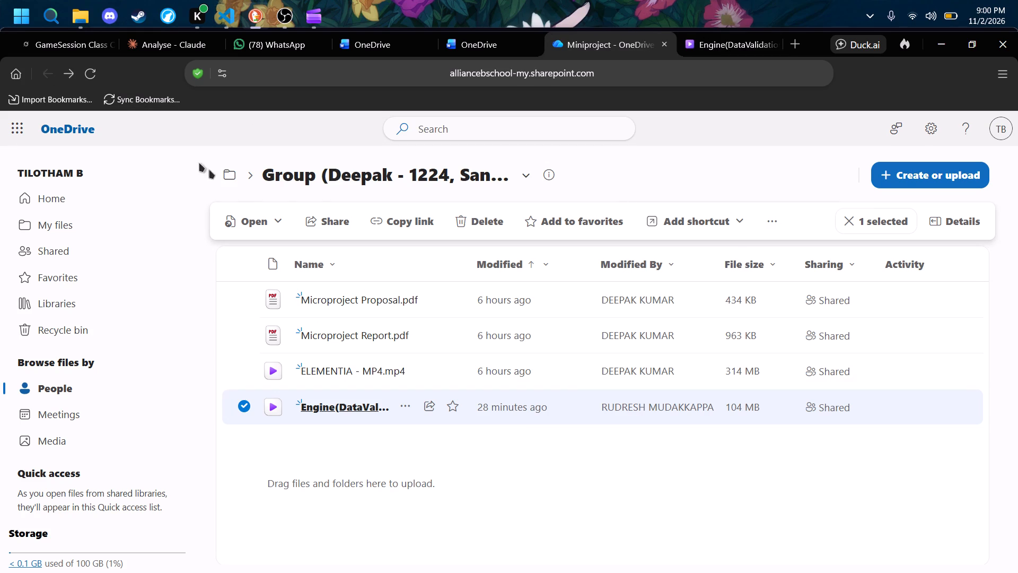
scroll(379, 368, down, 3)
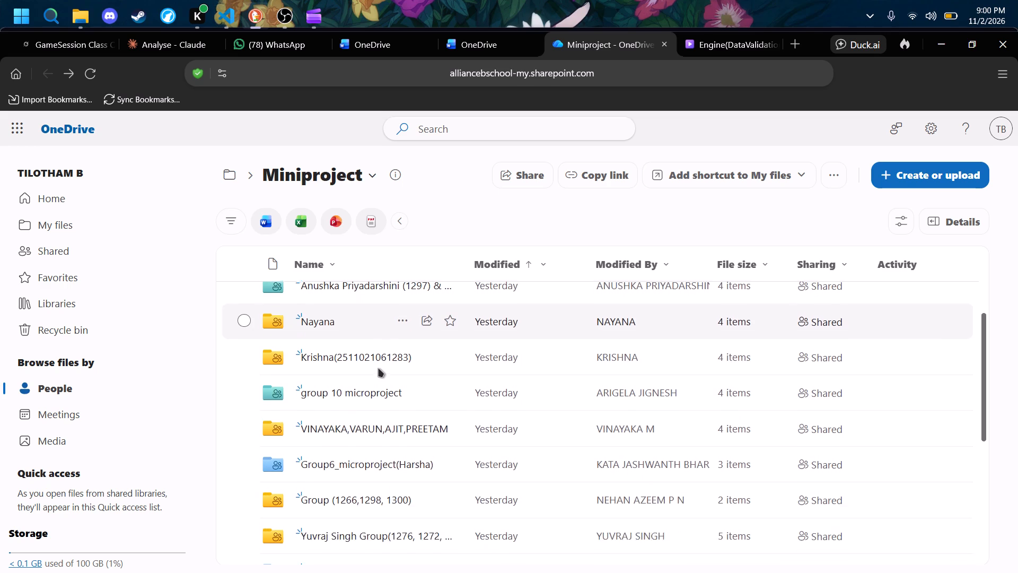
scroll(379, 368, down, 5)
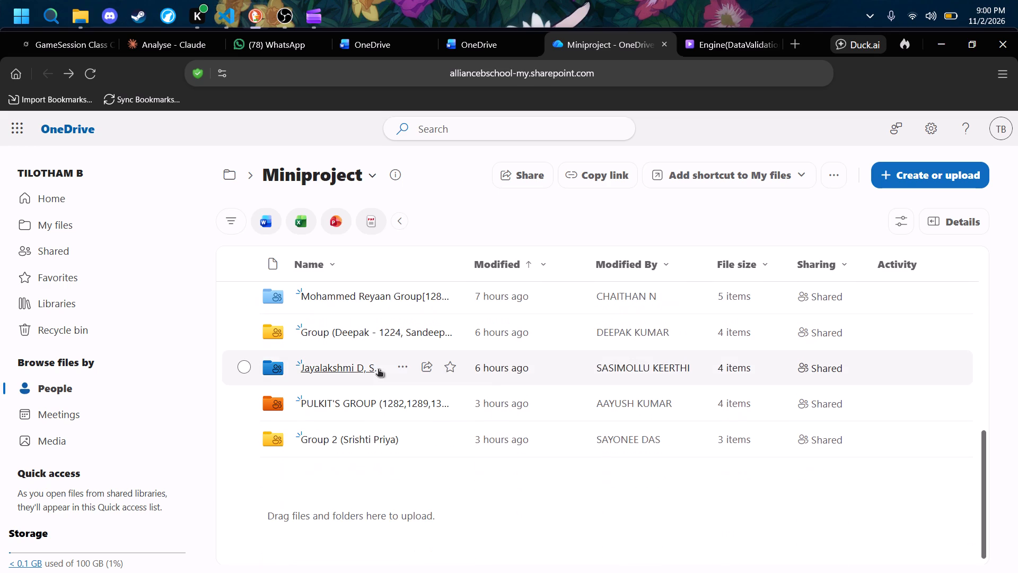
scroll(379, 368, down, 1)
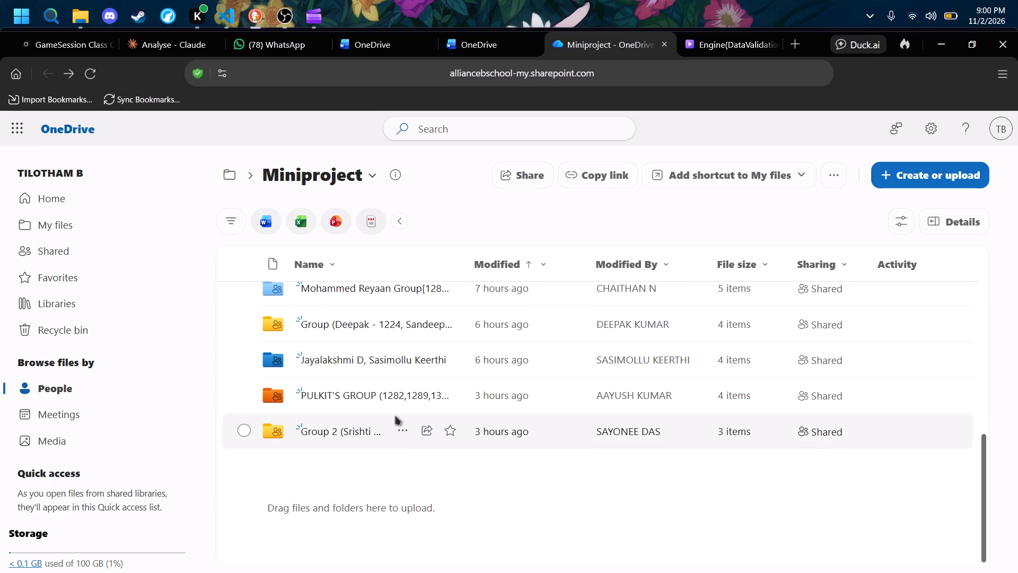
scroll(396, 415, up, 2)
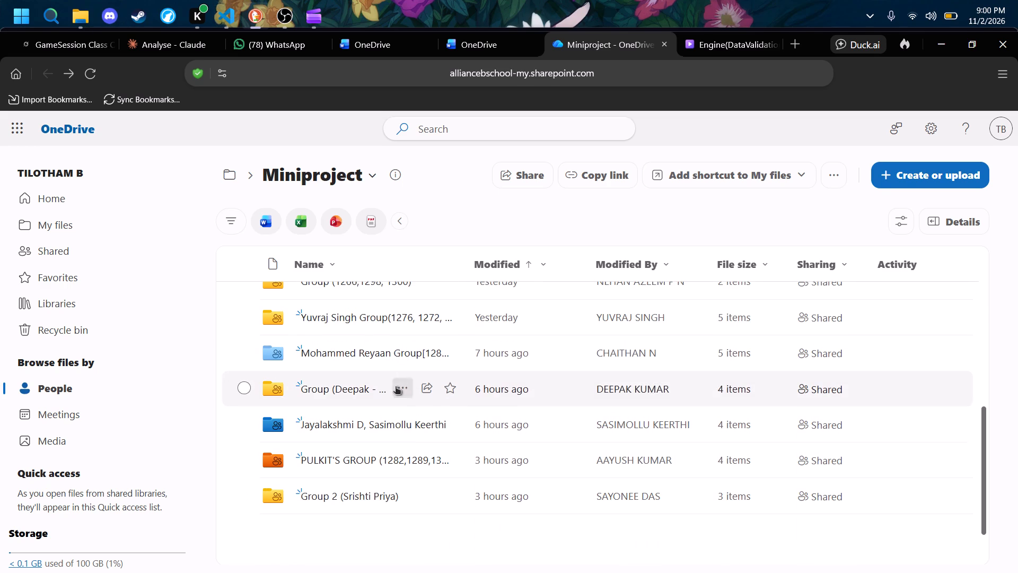
scroll(387, 357, up, 1)
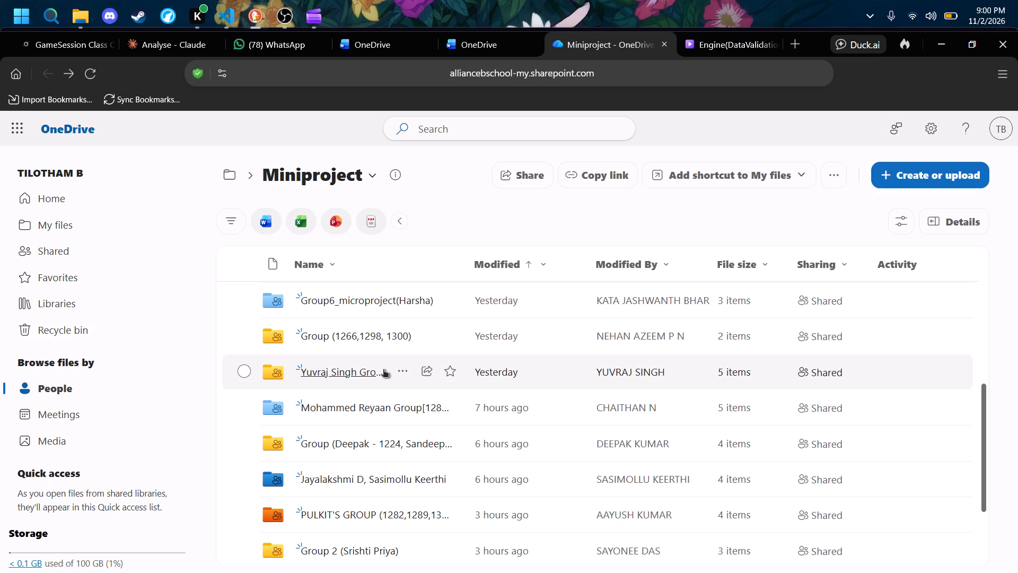
scroll(384, 369, up, 1)
click(362, 346)
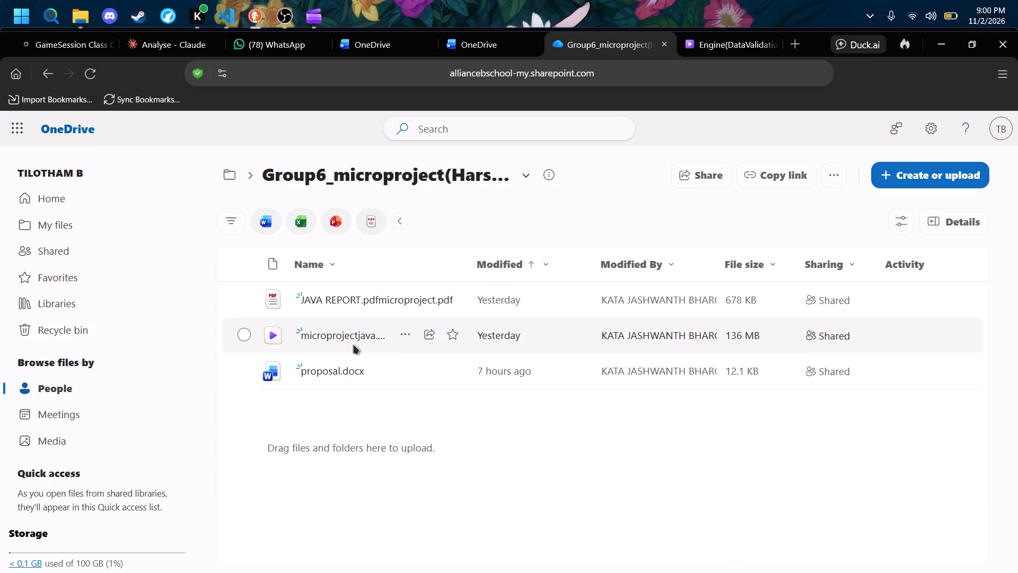
Open the microprojectjava video in the Group6_microproject folder and sample it around its midpoint.
click(319, 335)
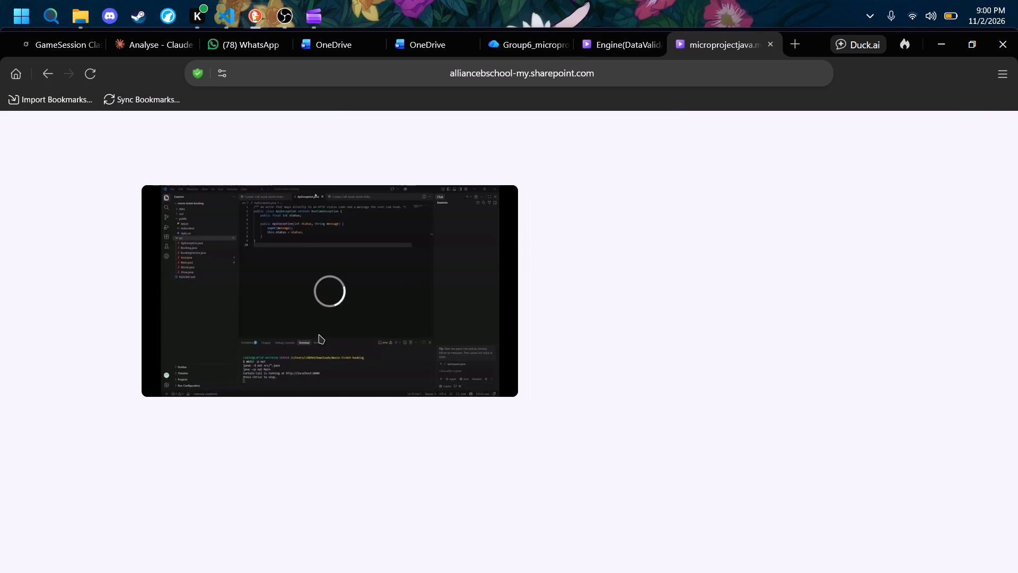
click(469, 292)
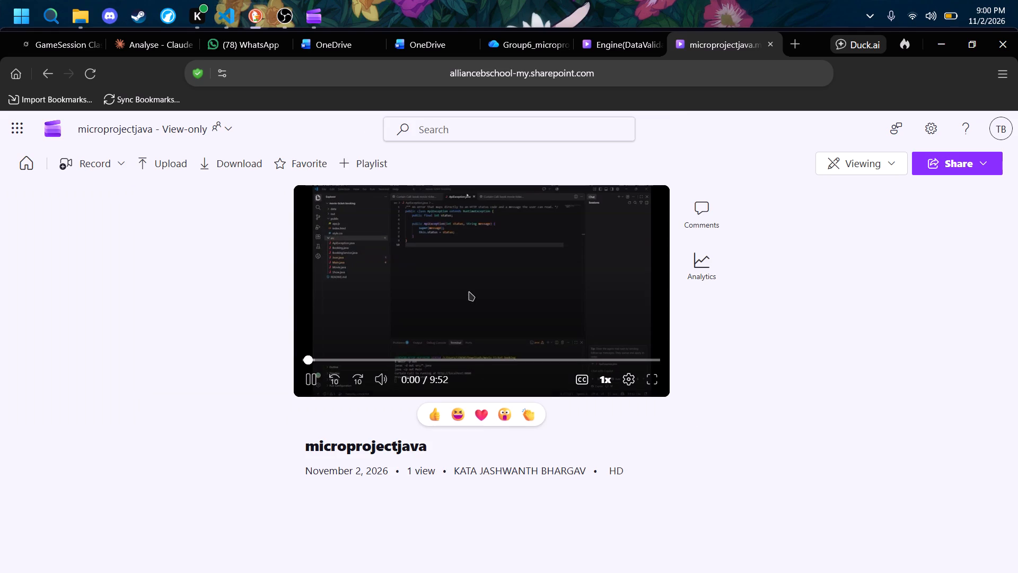
key(Right)
key(Right)
key(Right)
key(Right)
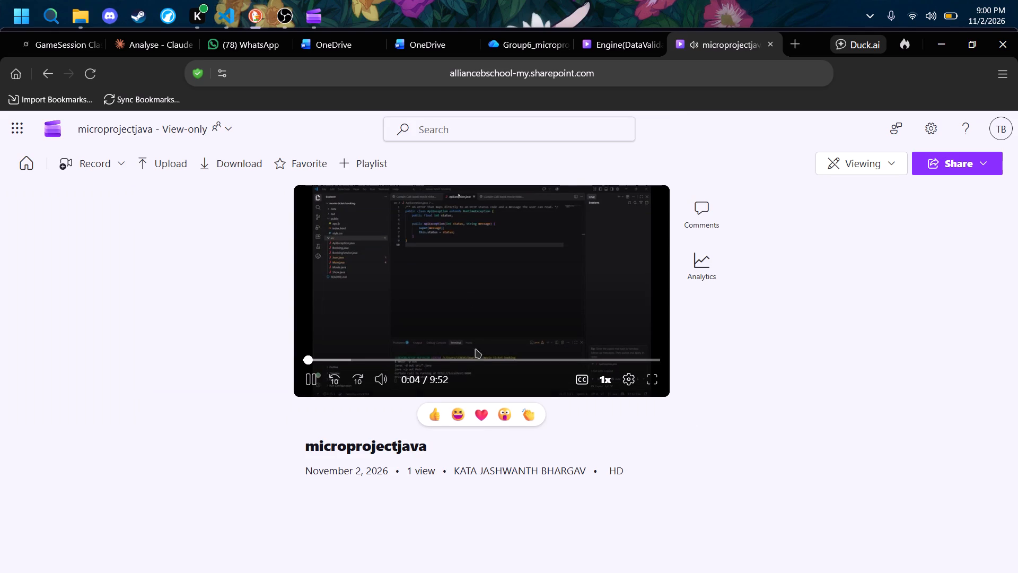
click(478, 360)
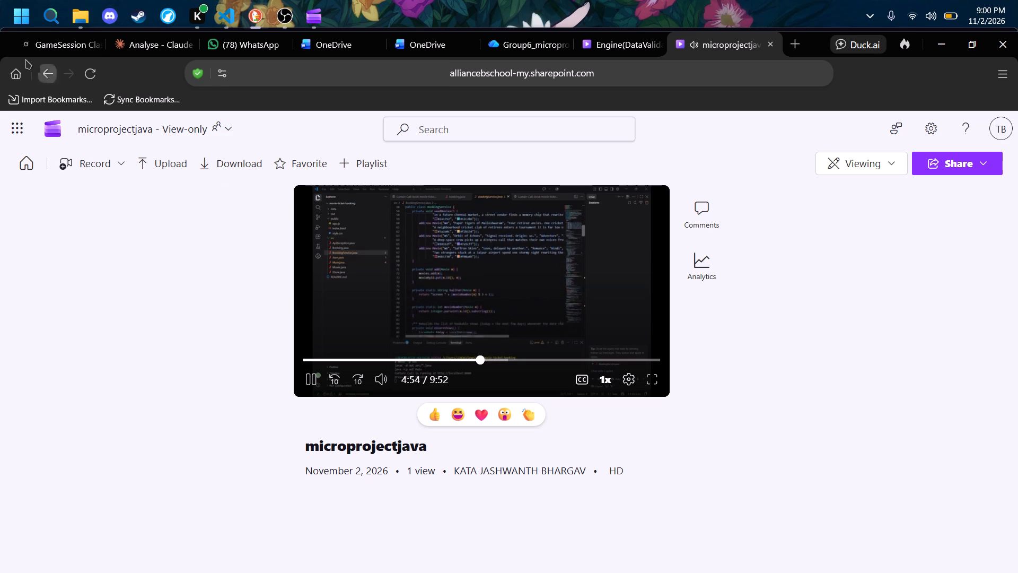
Close the Engine(DataValidation and DerivationService) and microprojectjava video tabs.
click(47, 70)
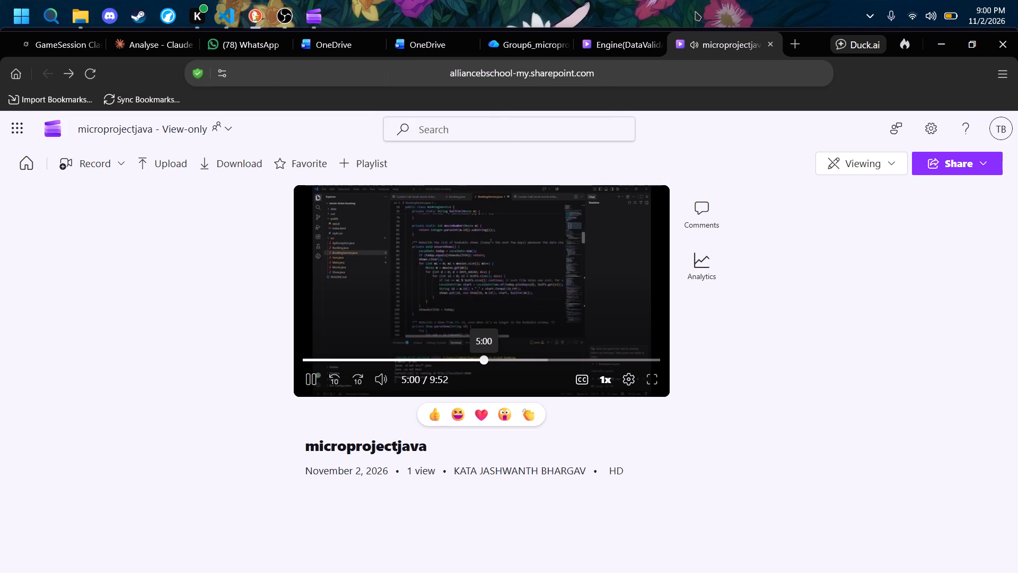
click(656, 46)
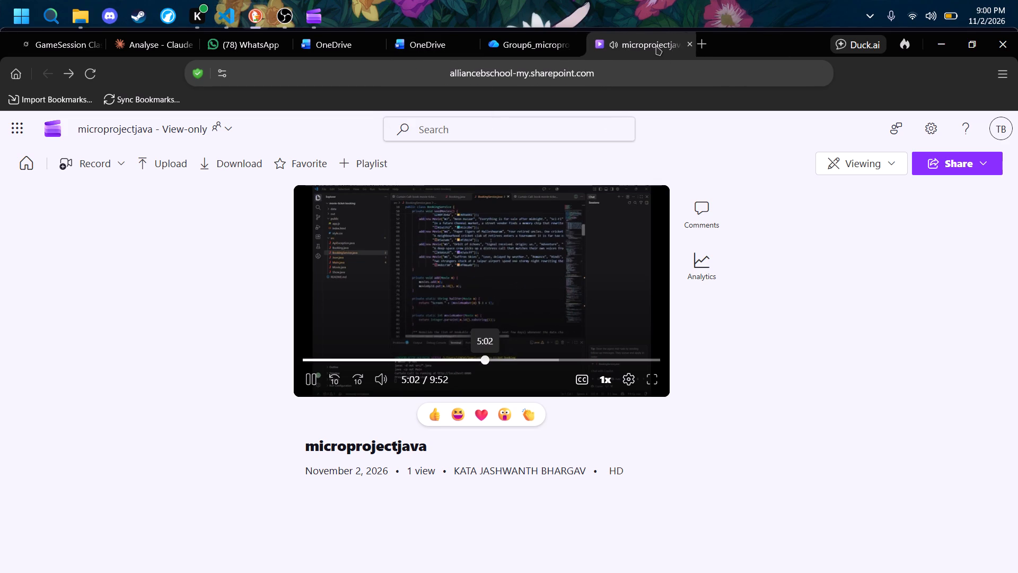
click(674, 46)
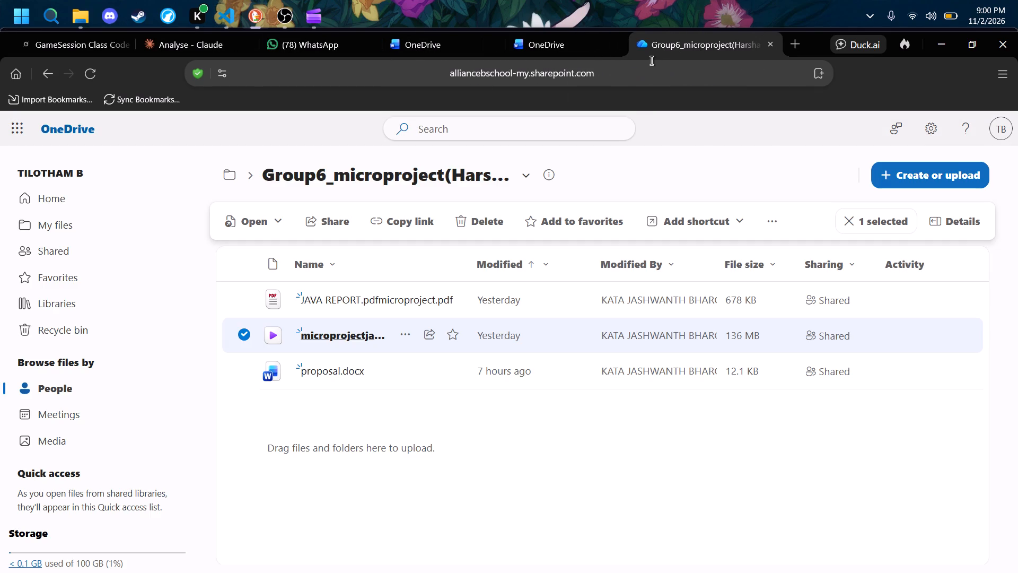
Go back from Group6_microproject to Miniproject and open the Deepak group's folder.
click(52, 68)
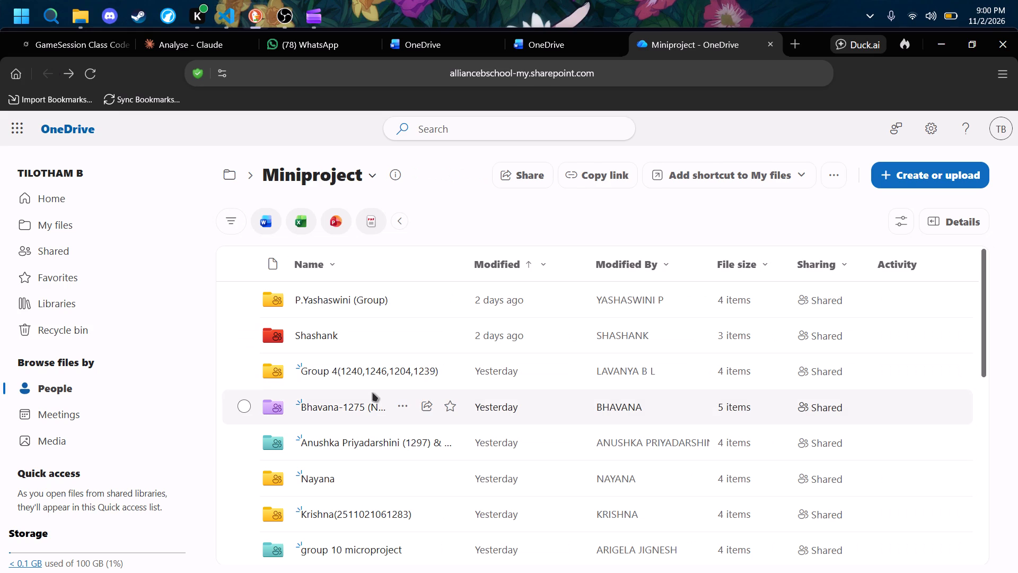
scroll(373, 393, up, 2)
scroll(376, 465, down, 4)
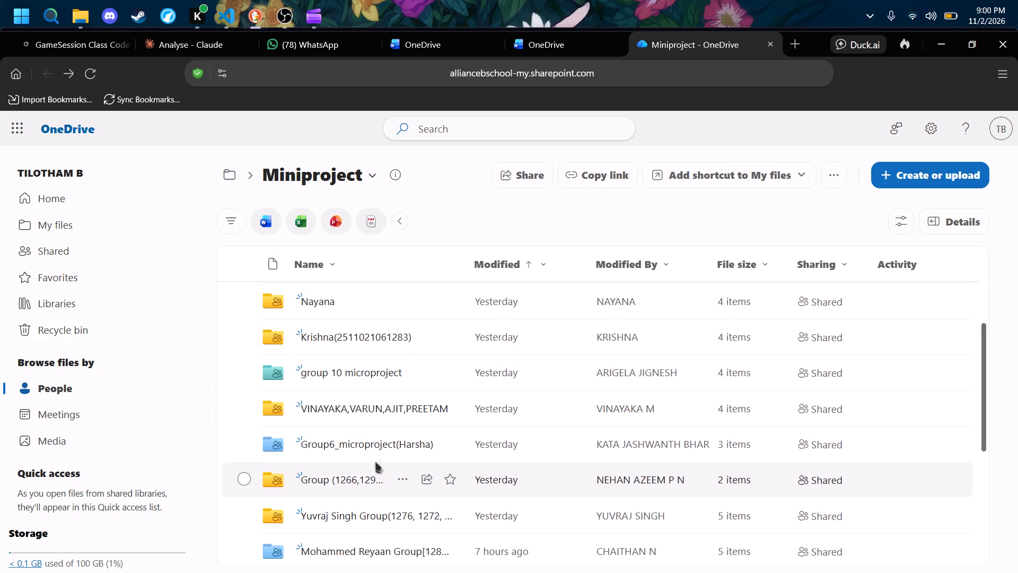
scroll(372, 448, down, 2)
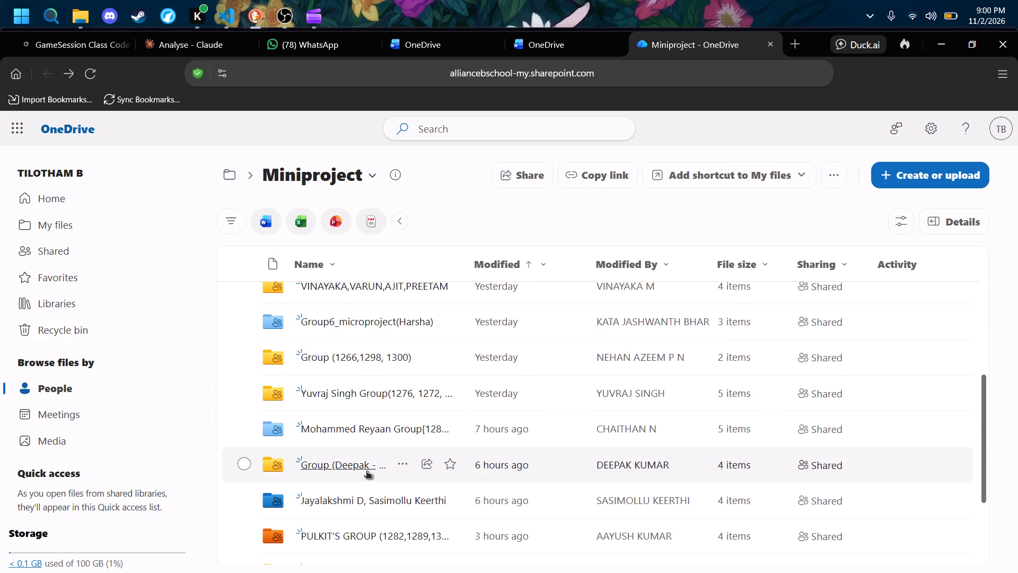
click(367, 470)
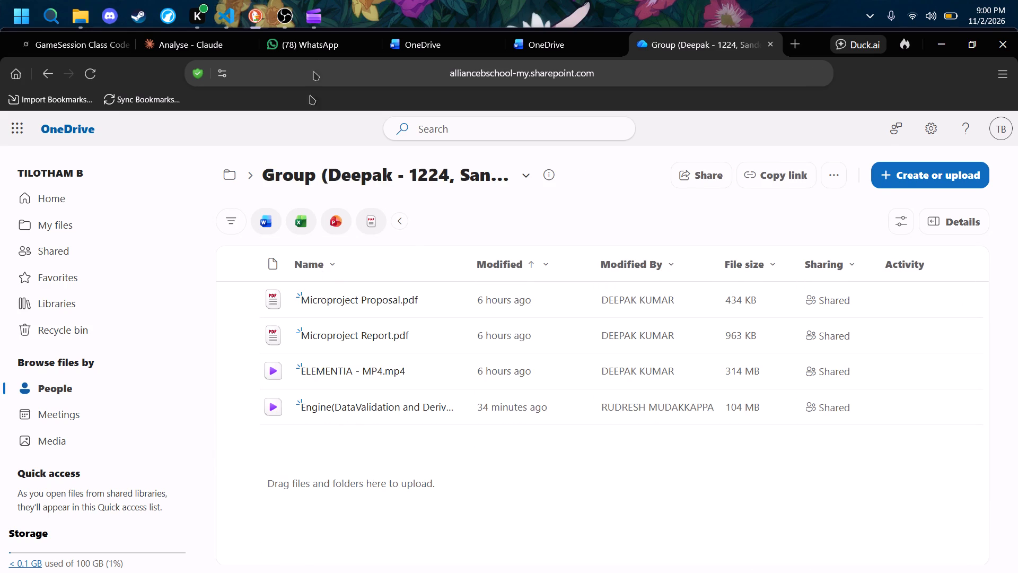
Switch to Clipchamp and cancel the running export of Gamesession and Hint to return to editing.
click(307, 4)
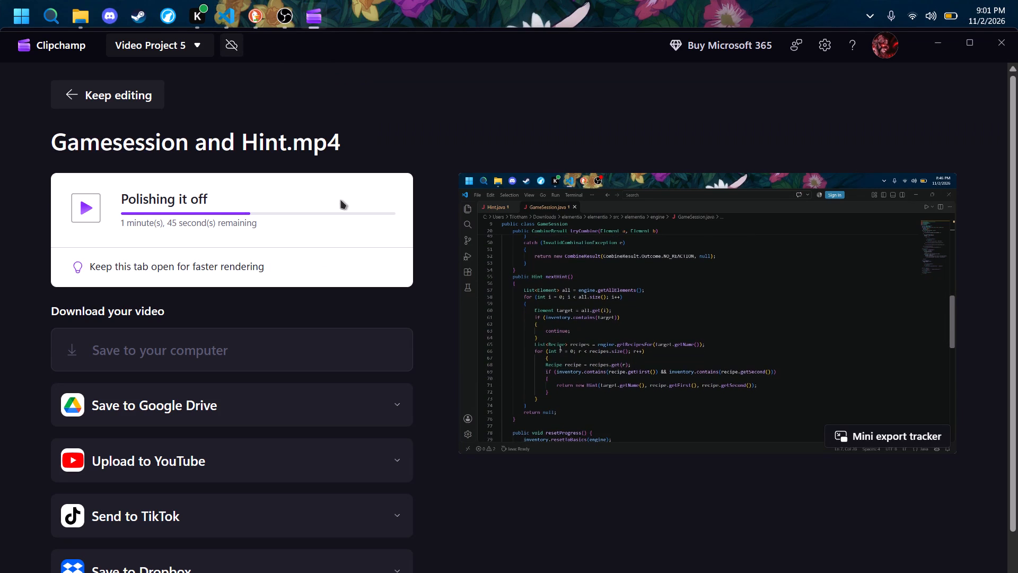
click(139, 99)
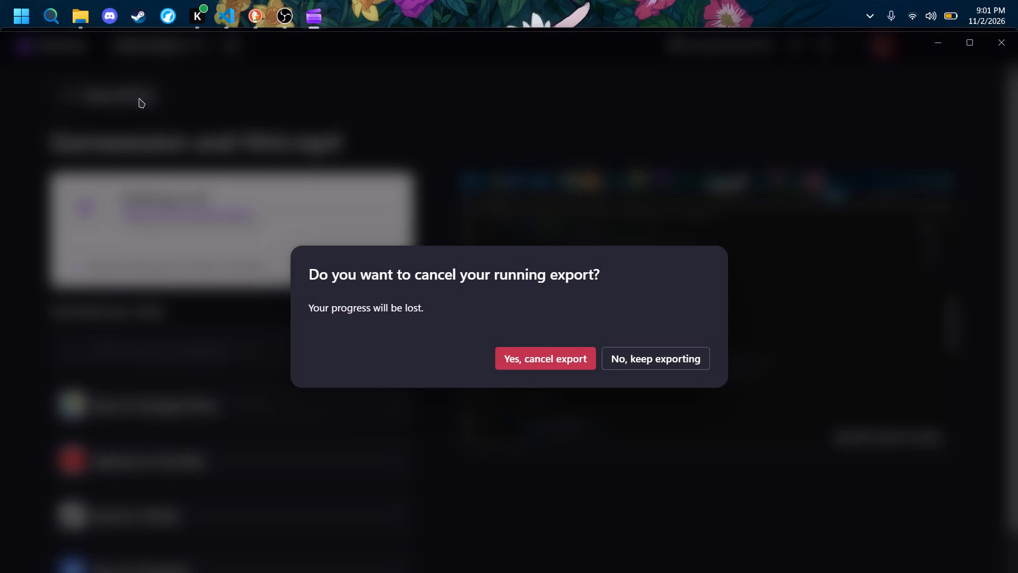
click(542, 356)
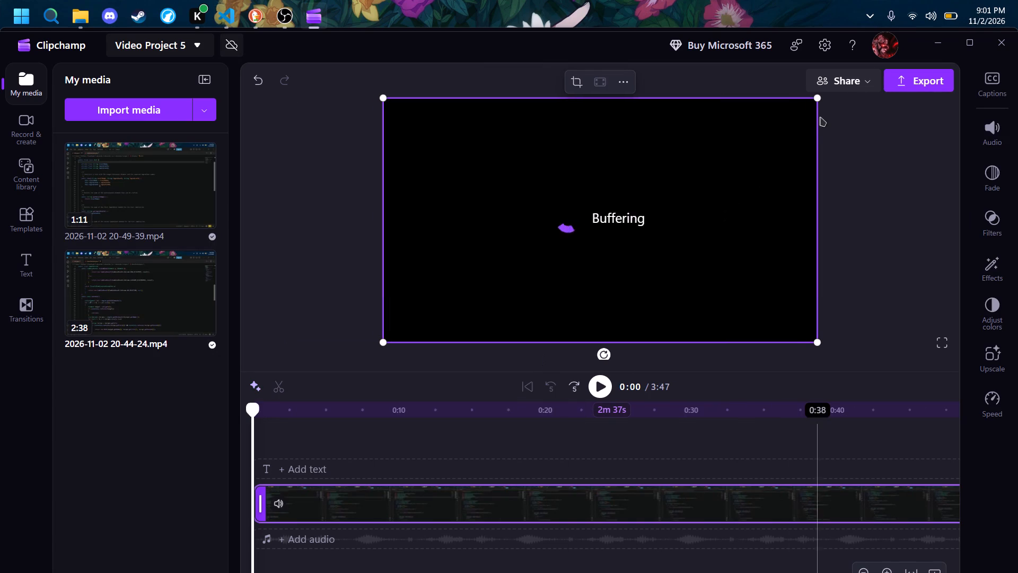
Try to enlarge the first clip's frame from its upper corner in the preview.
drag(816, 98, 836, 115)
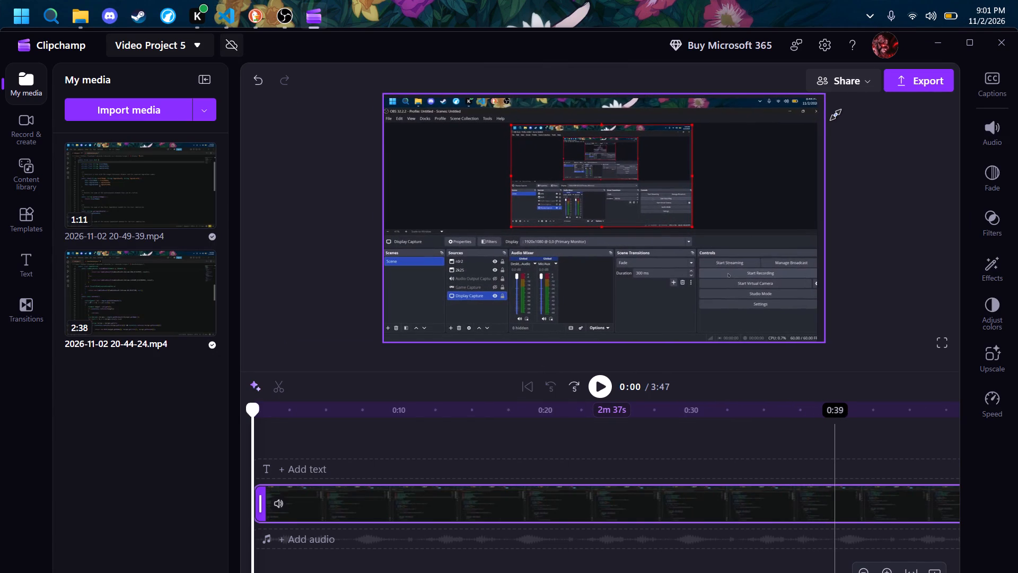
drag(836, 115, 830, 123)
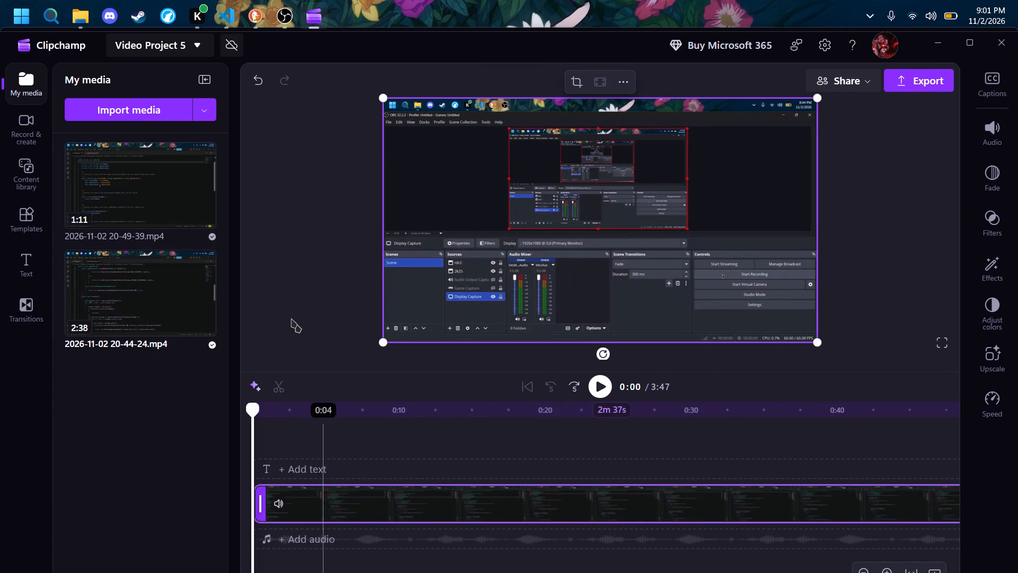
Crop the top strip of the first clip to cut the Windows taskbar out of the picture.
click(575, 85)
drag(601, 99, 605, 109)
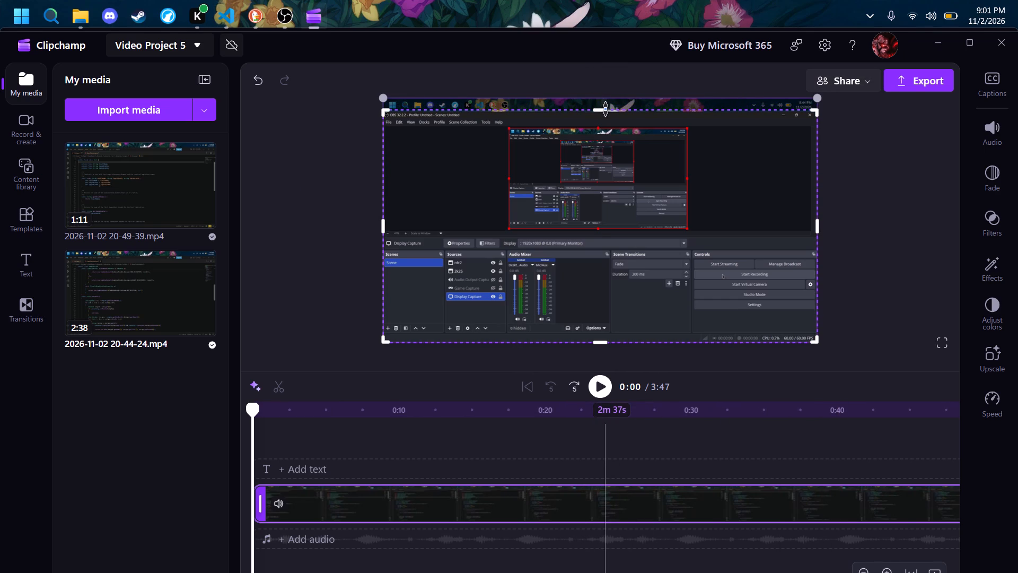
drag(605, 109, 607, 109)
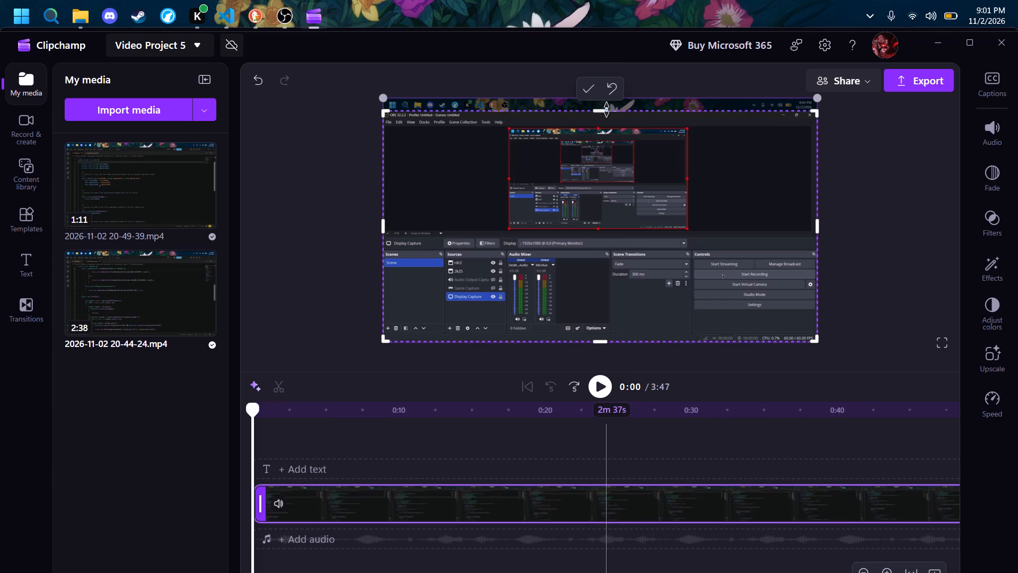
Split the first clip at 0:02, just after the recording changes from the OBS window to the GameSession code.
click(602, 385)
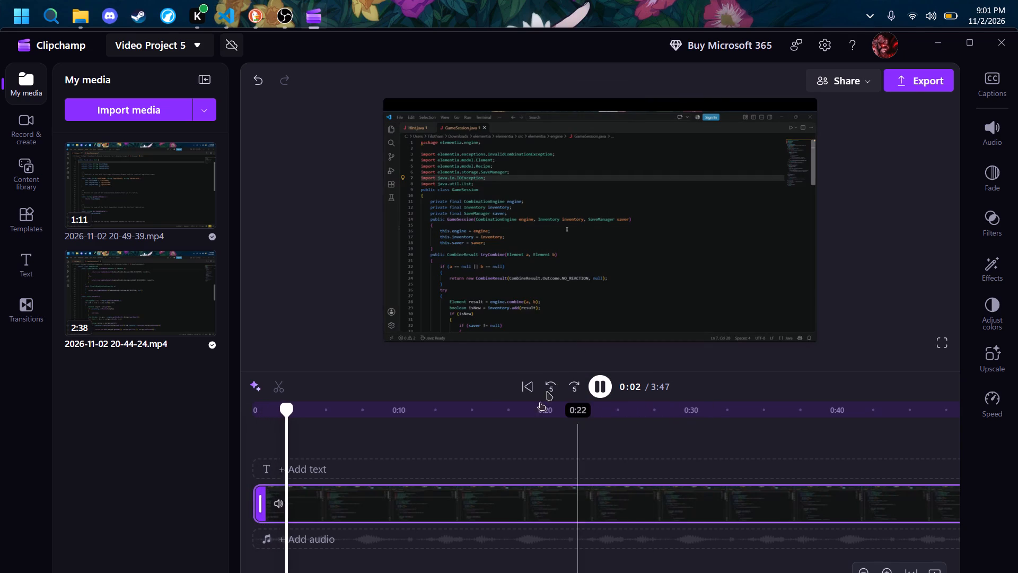
key(Left)
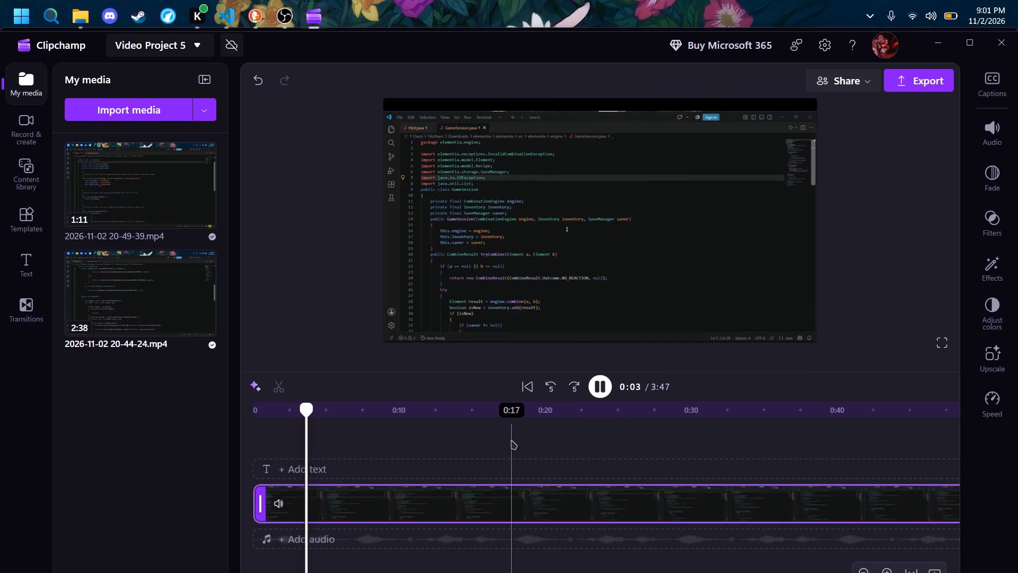
key(Left)
key(Left)
key(Left)
key(Left)
key(Left)
key(Left)
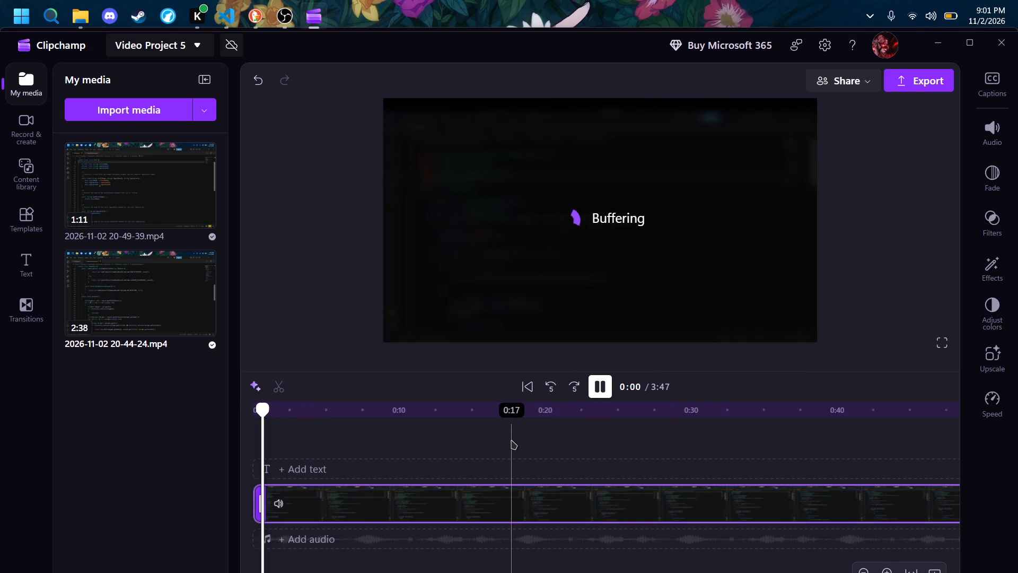
key(Left)
key(Left)
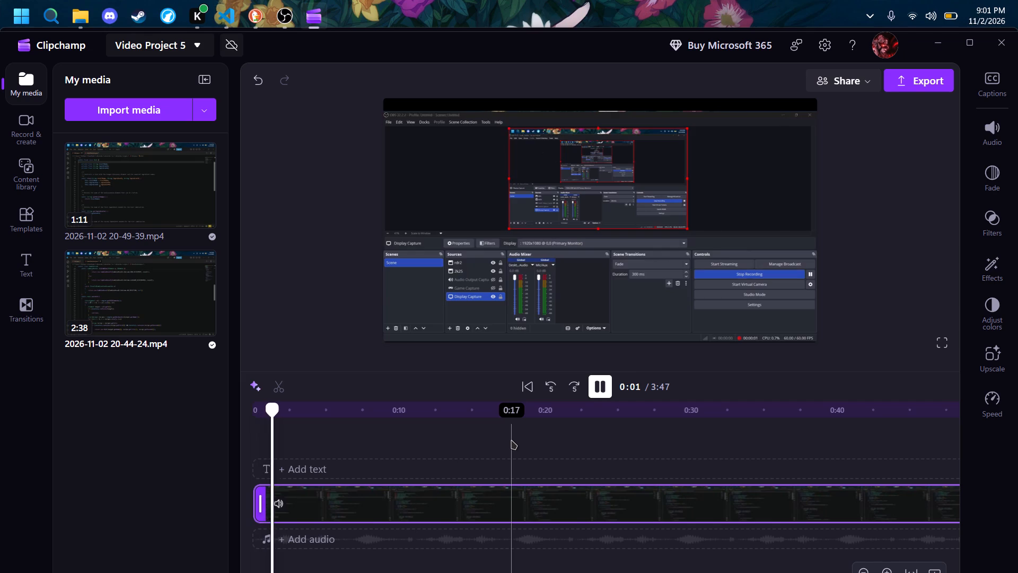
key(Left)
key(Left)
key(Left)
key(Left)
key(Left)
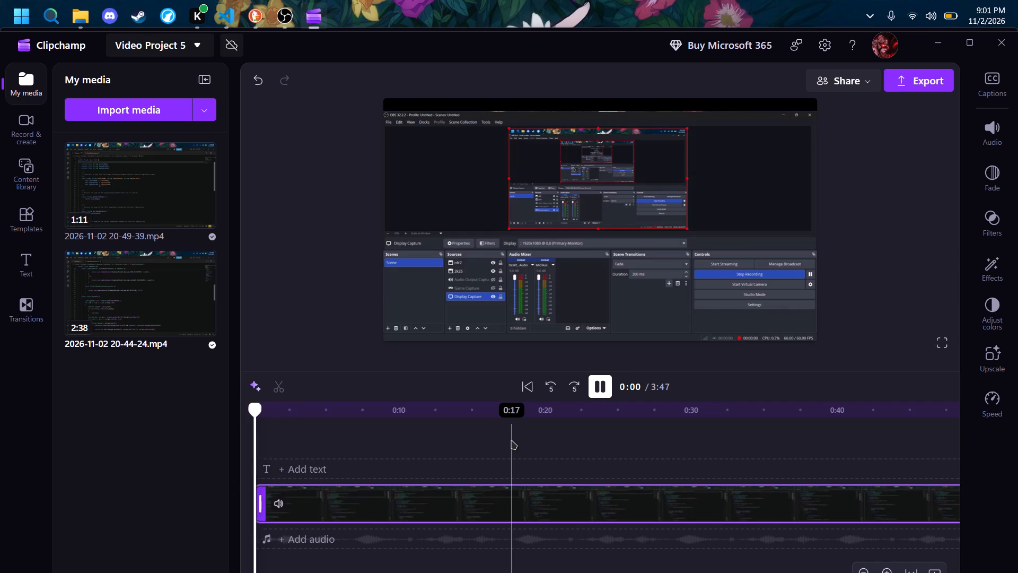
key(space)
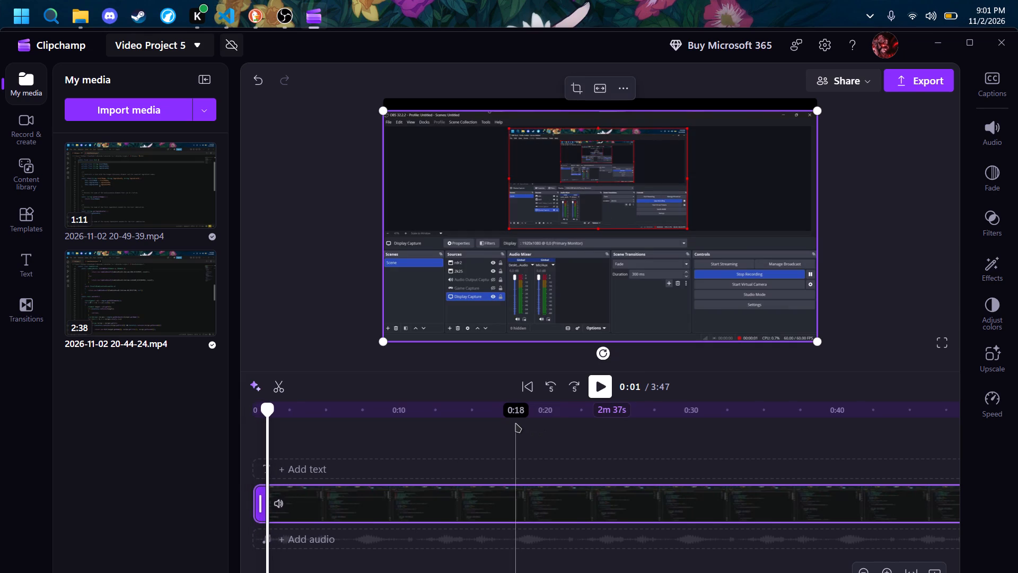
key(space)
key(space)
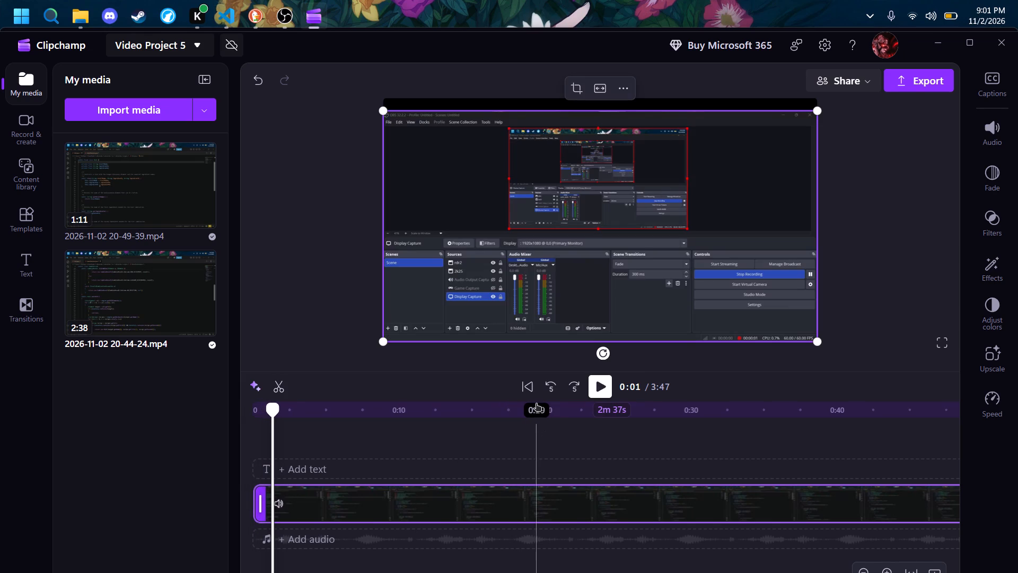
key(space)
key(space)
key(space)
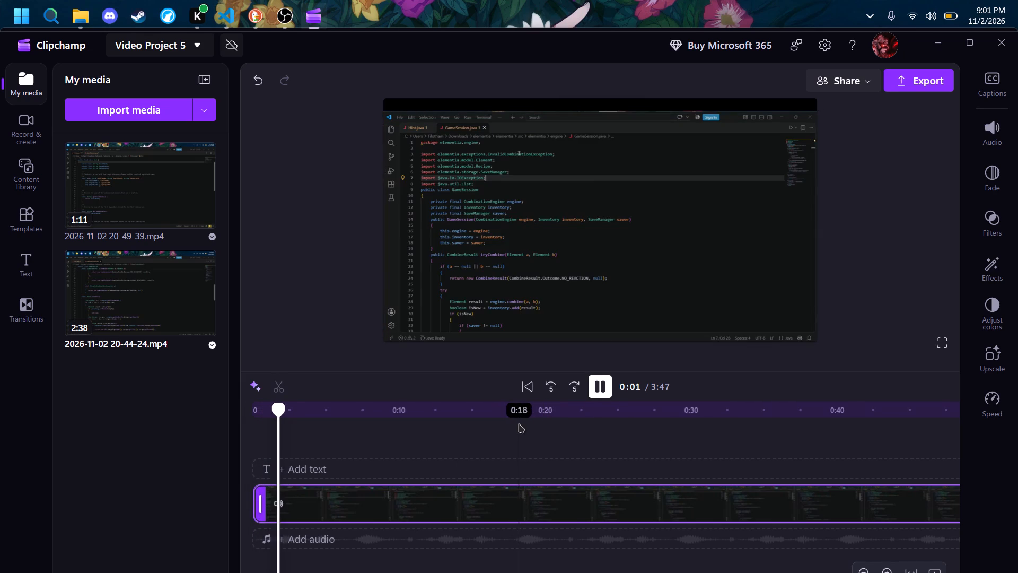
key(space)
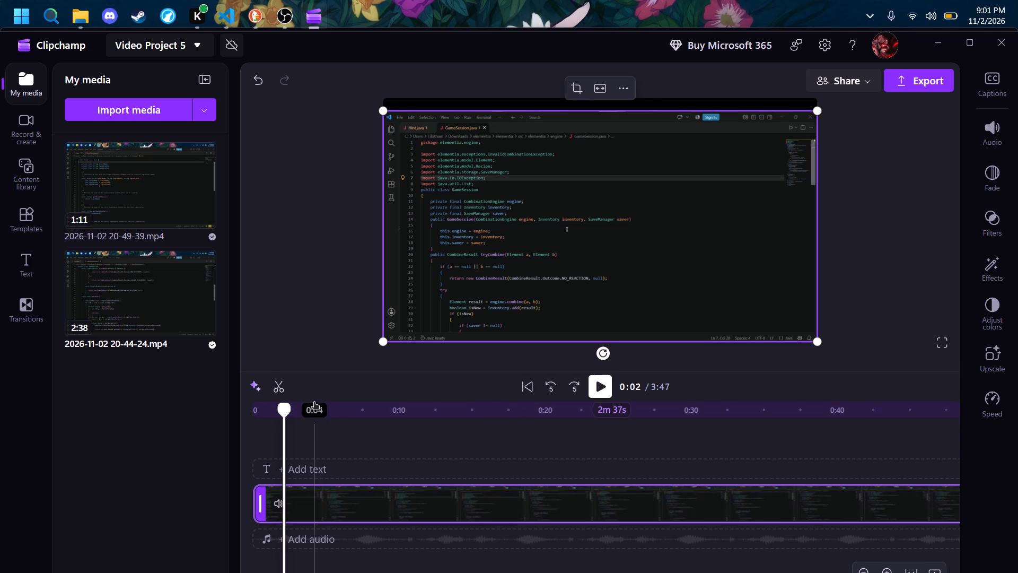
click(281, 388)
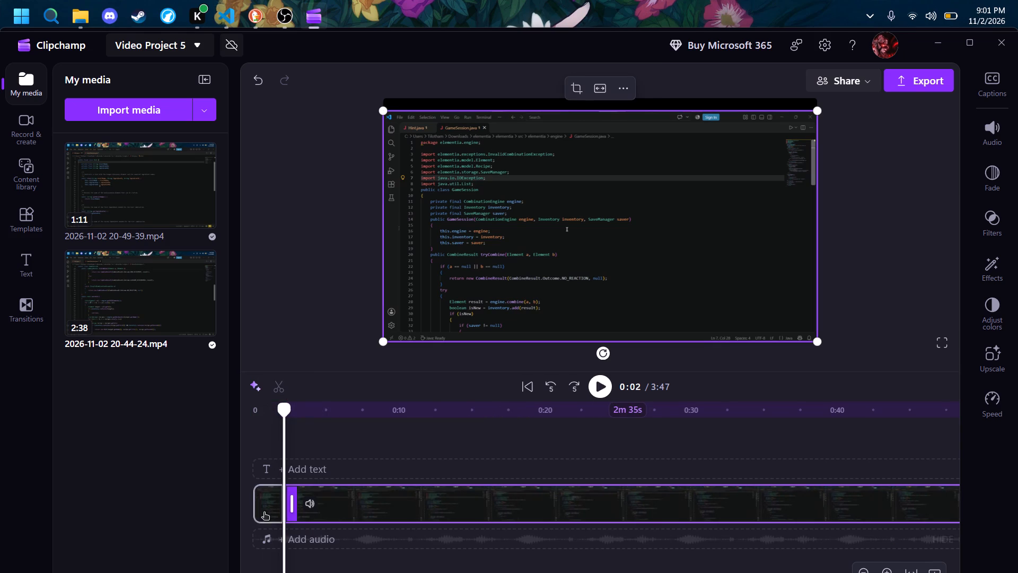
Delete the two-second opening segment that shows the OBS window.
click(265, 510)
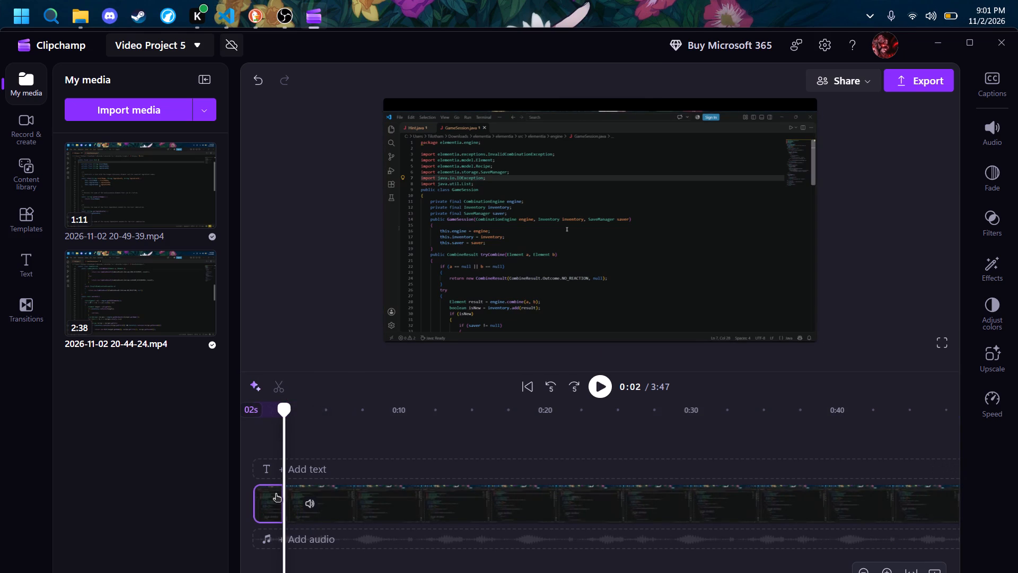
right_click(276, 494)
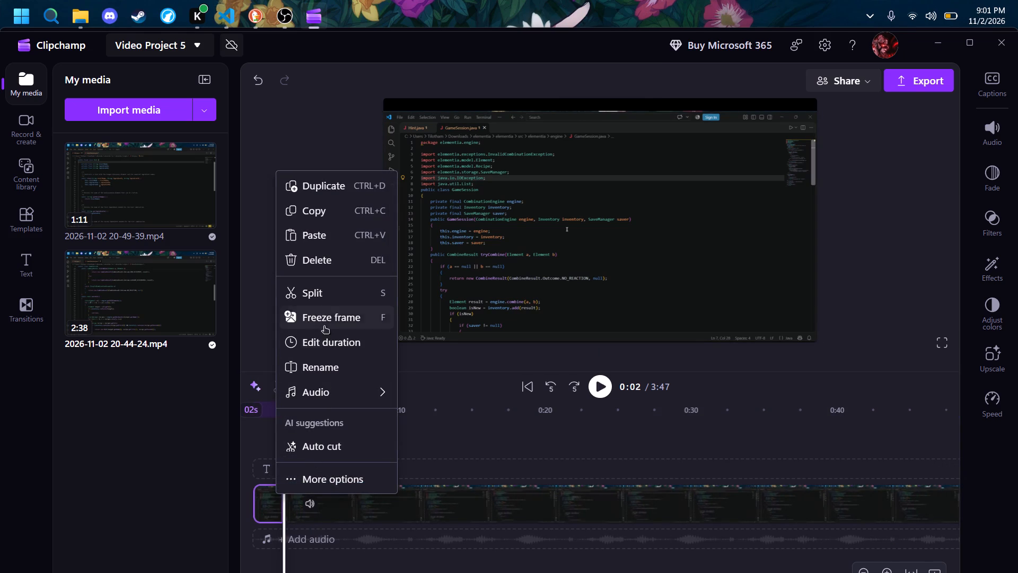
click(318, 268)
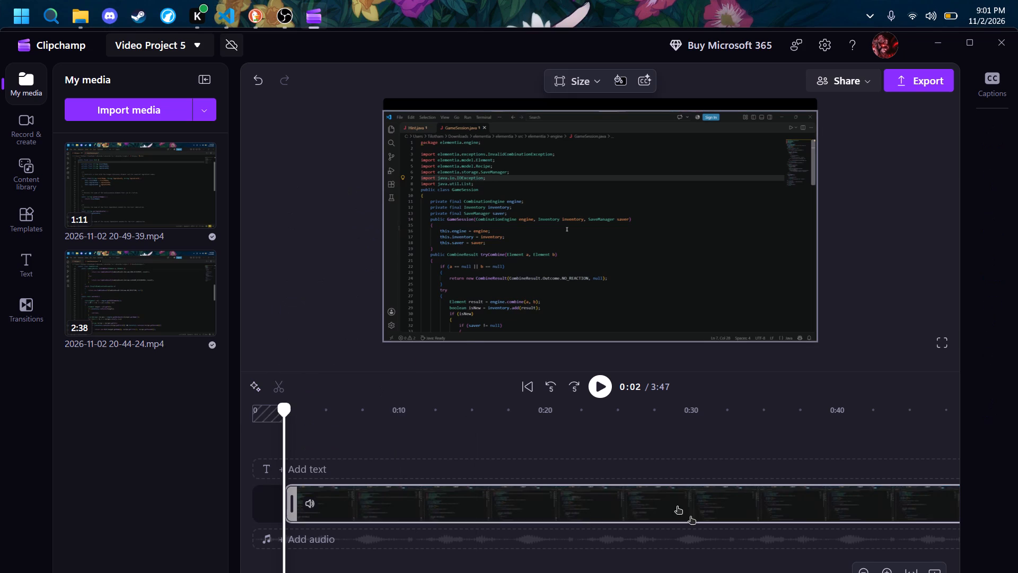
Split the last clip at 3:45, just before the recording changes from the Hint code to the OBS window.
scroll(691, 516, left, 15)
click(590, 503)
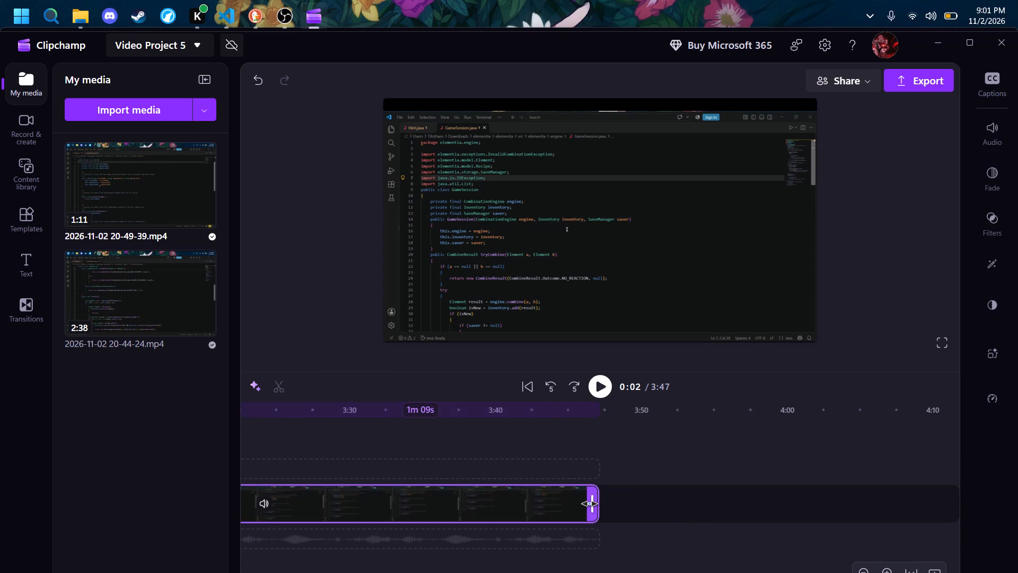
key(space)
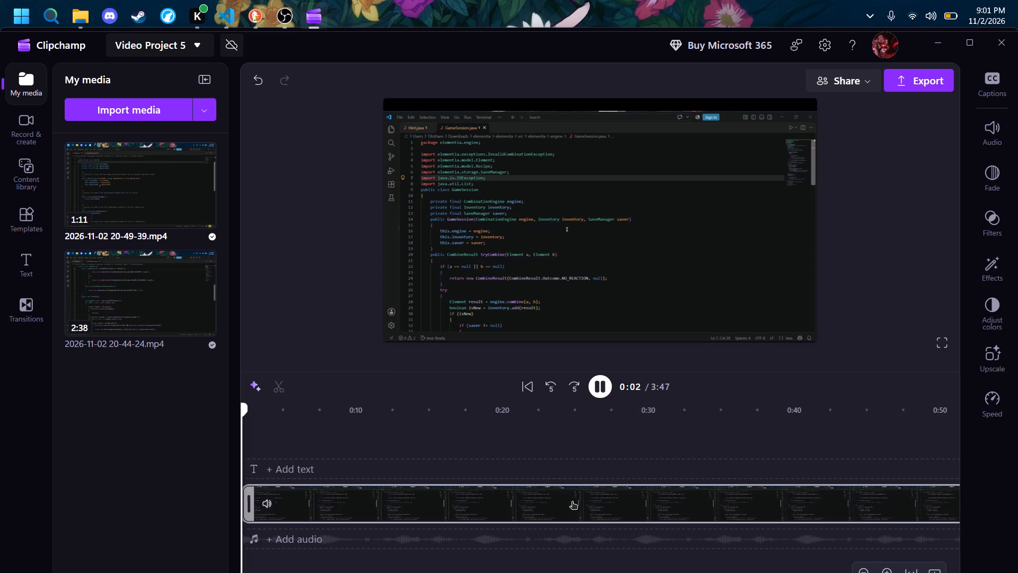
key(Right)
key(Right)
key(Right)
key(Right)
key(Right)
key(Right)
key(Right)
key(Right)
key(Right)
key(Right)
key(Right)
key(Right)
key(Right)
key(Right)
key(Right)
key(Right)
key(Right)
key(Right)
key(Right)
key(Right)
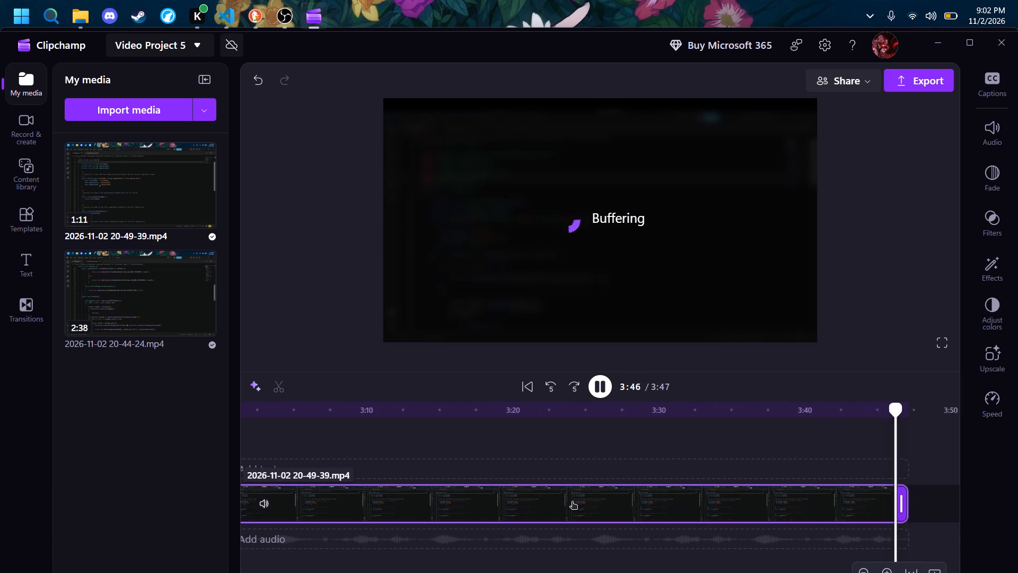
key(Left)
key(Left)
key(space)
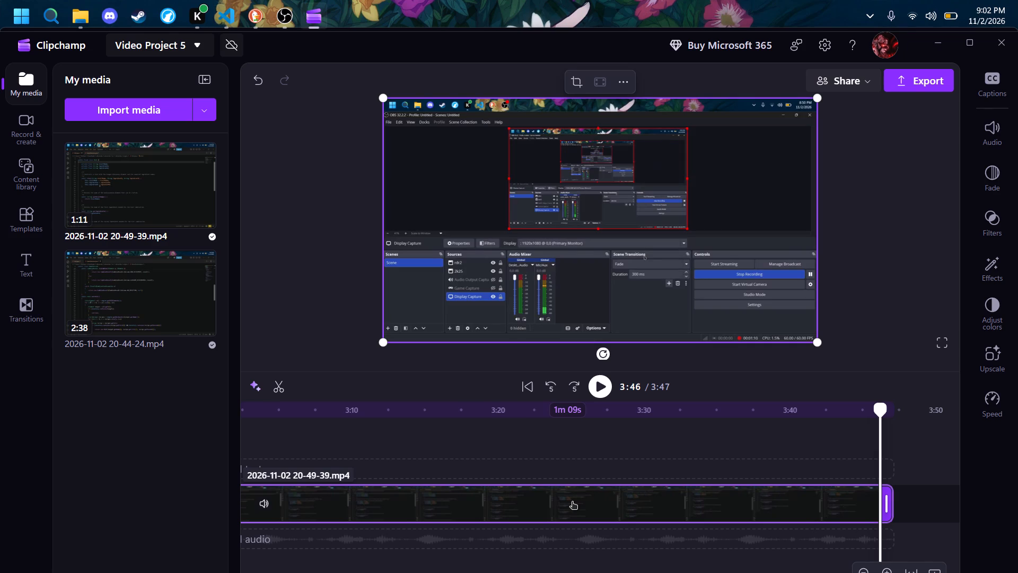
key(space)
key(Left)
key(Left)
key(Left)
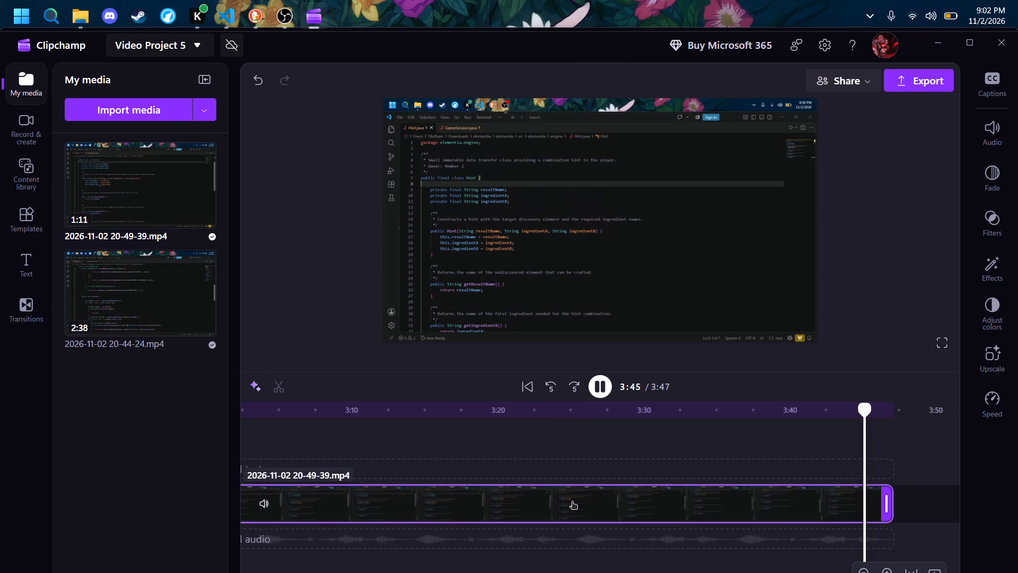
key(space)
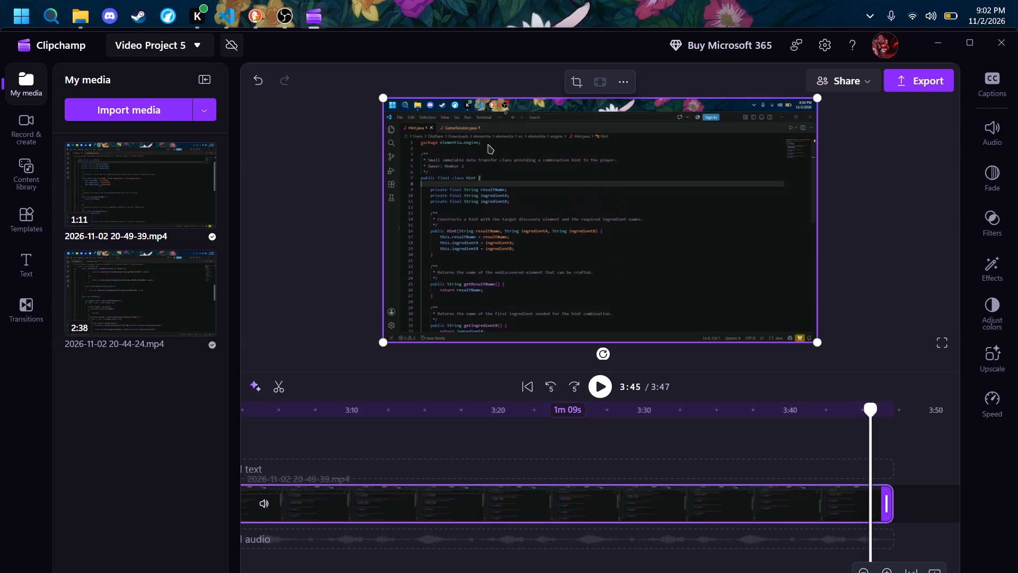
click(284, 387)
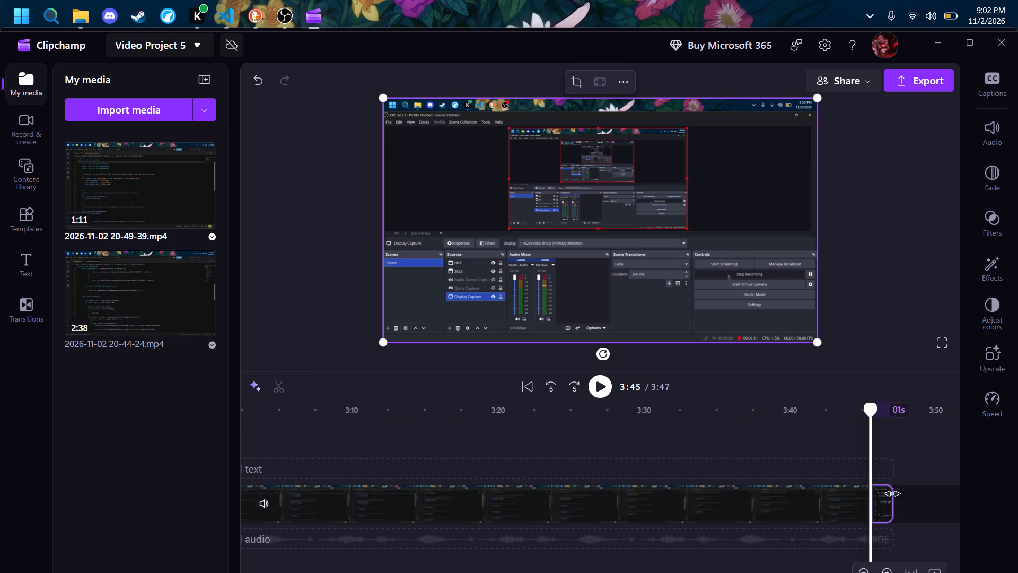
Delete the short closing segment that shows the OBS window.
right_click(888, 498)
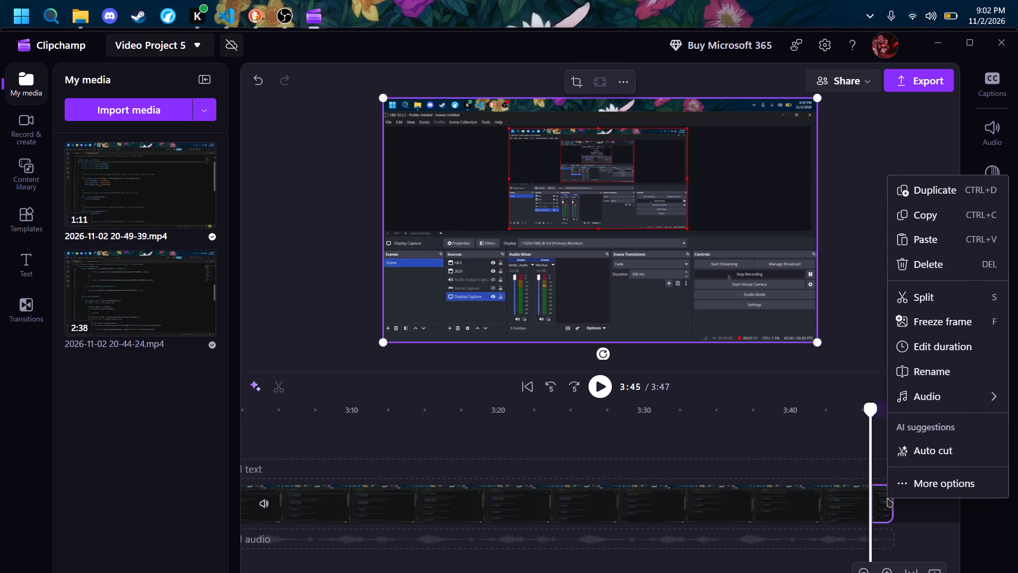
click(947, 261)
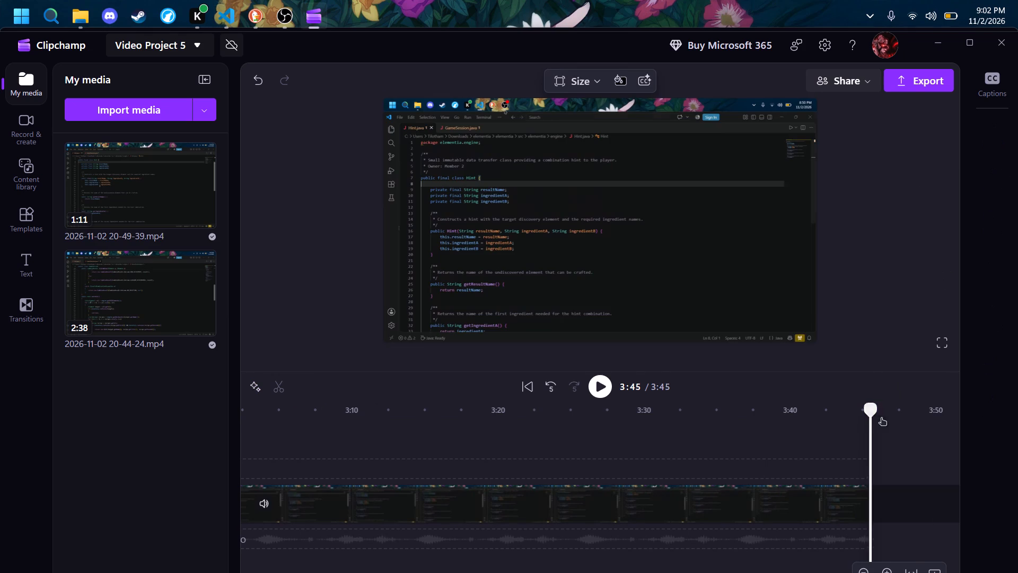
Close the empty gap at the start of the timeline so the first clip begins at 0.
scroll(759, 542, right, 20)
scroll(759, 542, right, 5)
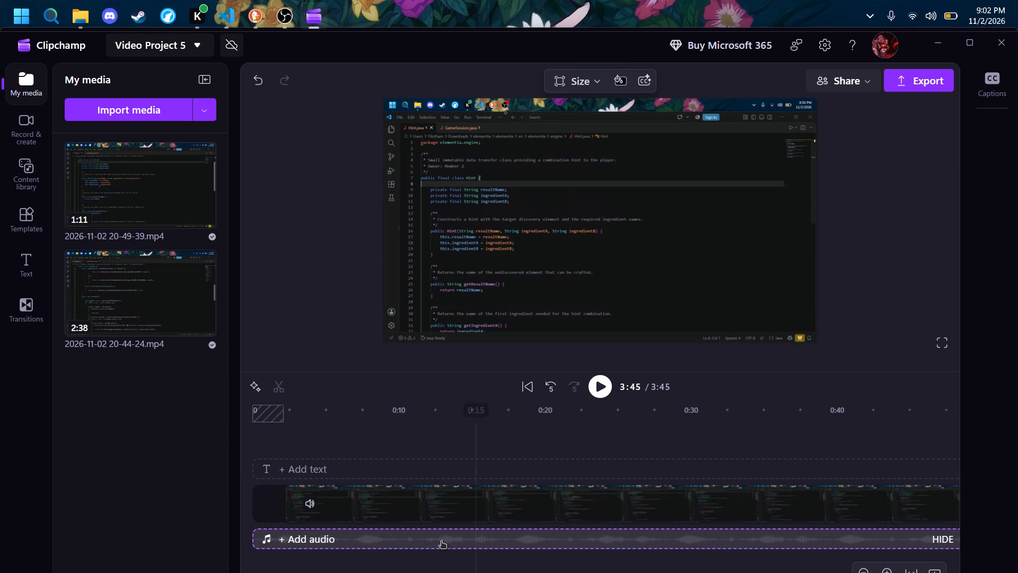
click(266, 502)
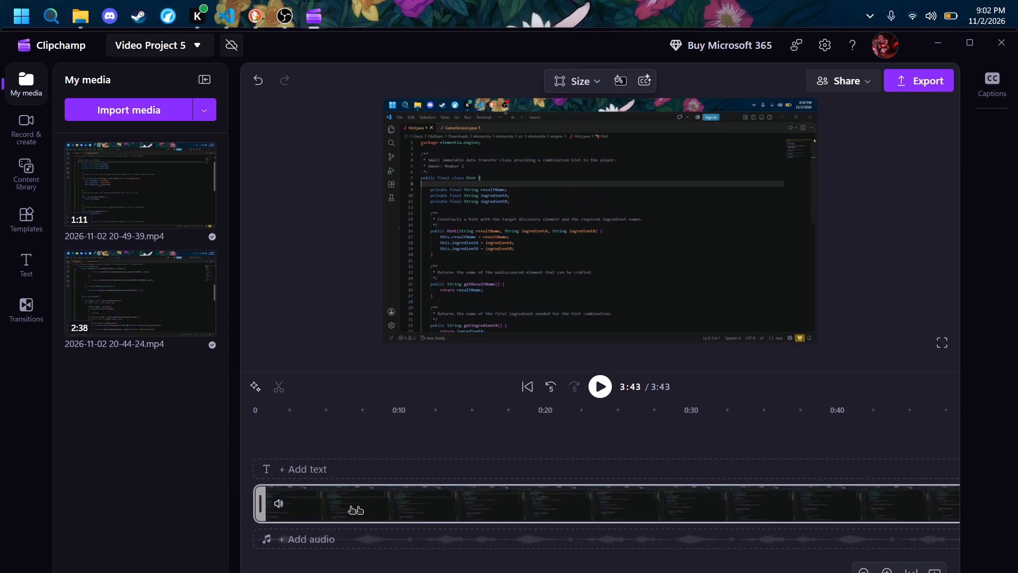
Play back the trimmed video from the start, skipping ahead through the GameSession part to examine the crop and the picture.
click(603, 384)
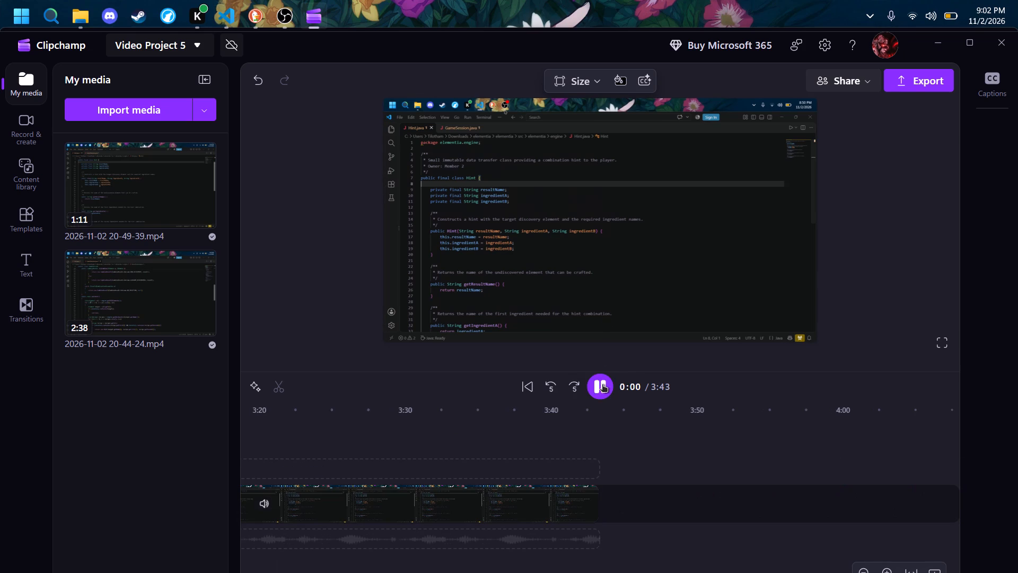
click(589, 81)
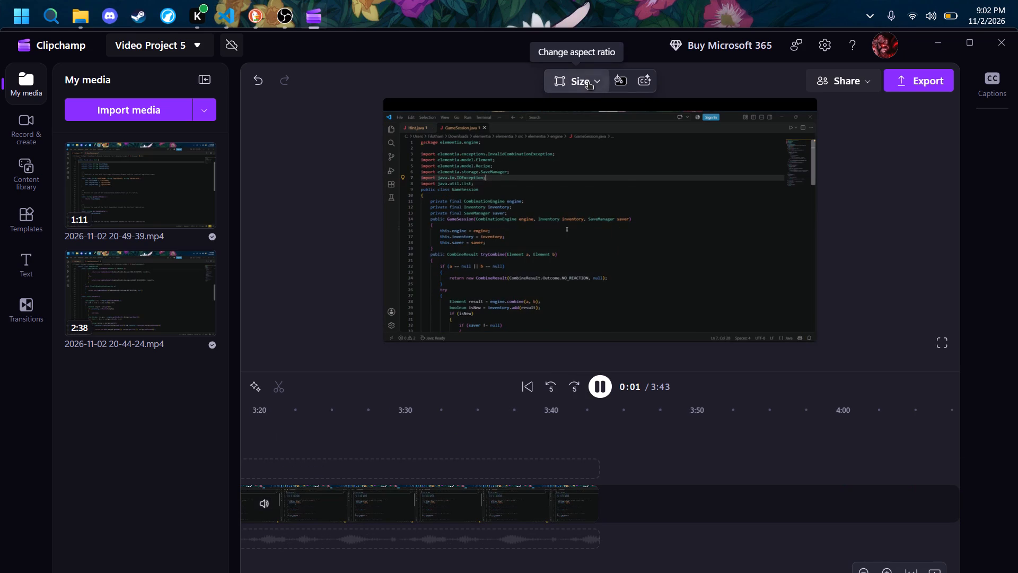
click(589, 81)
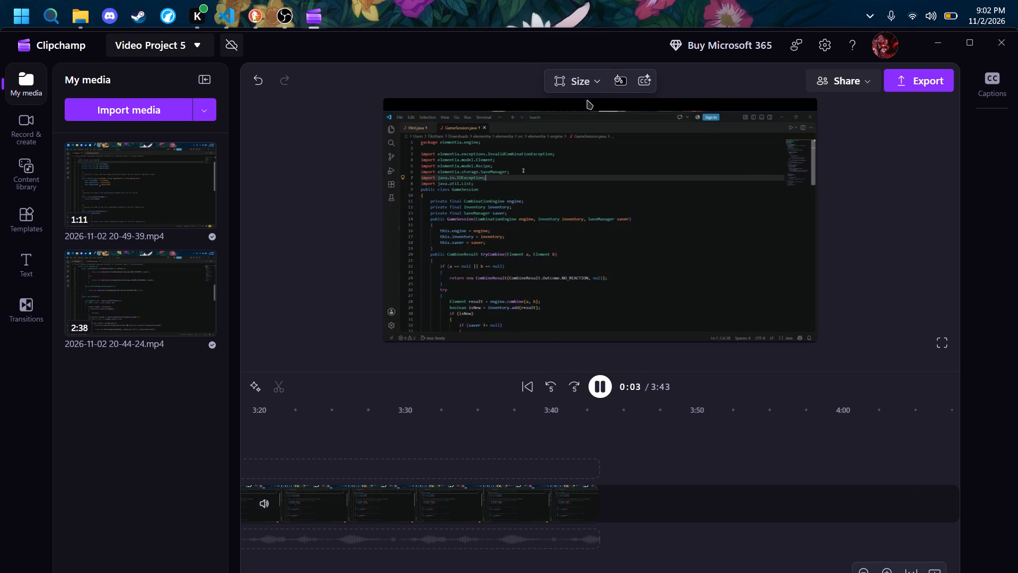
click(548, 498)
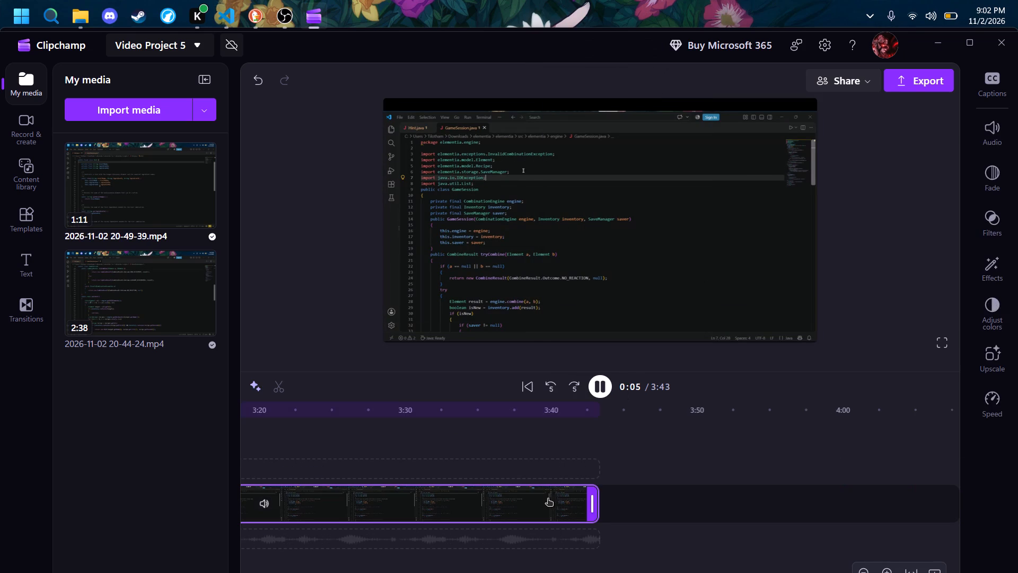
key(space)
scroll(529, 500, right, 2)
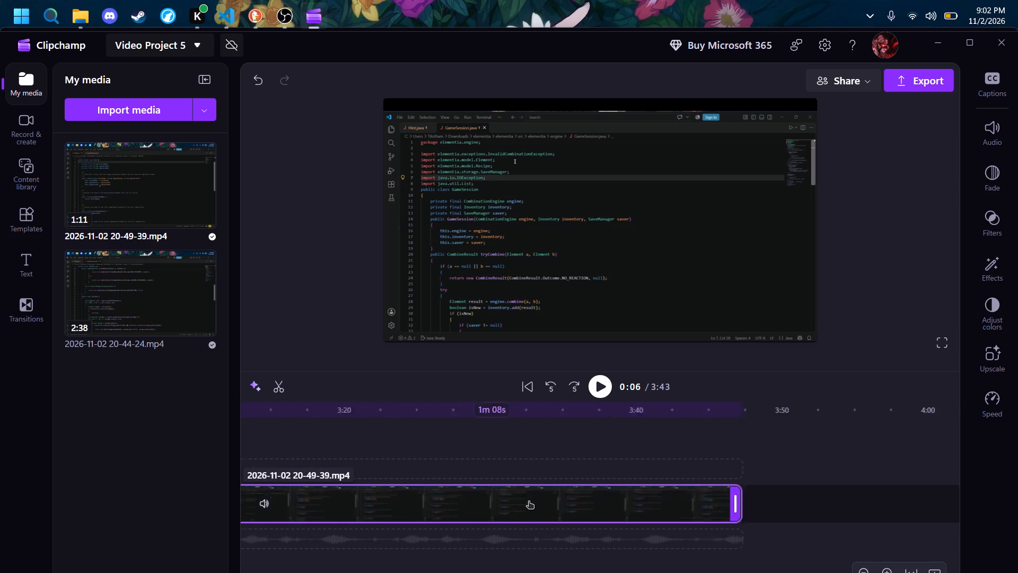
scroll(529, 500, right, 3)
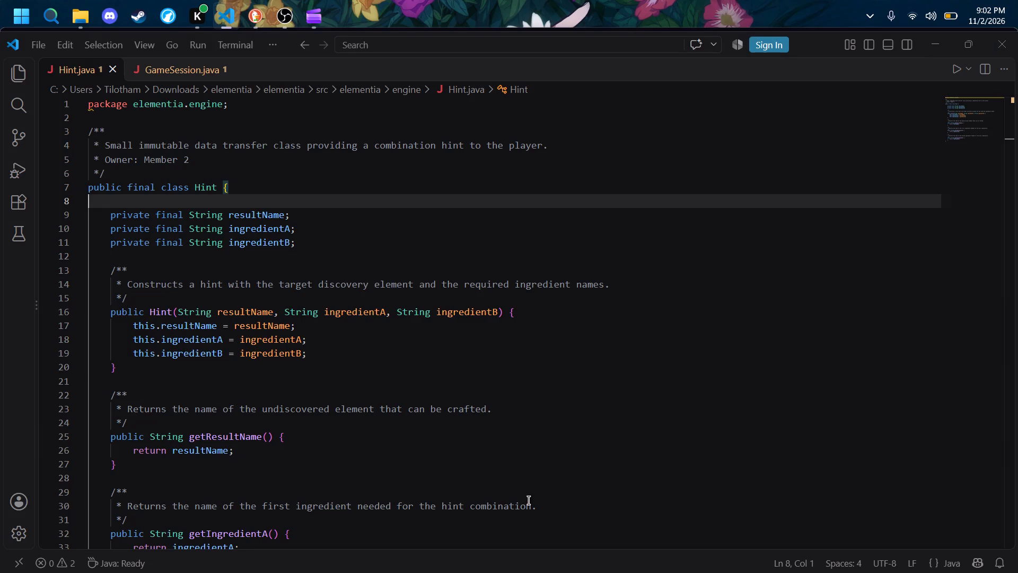
click(314, 19)
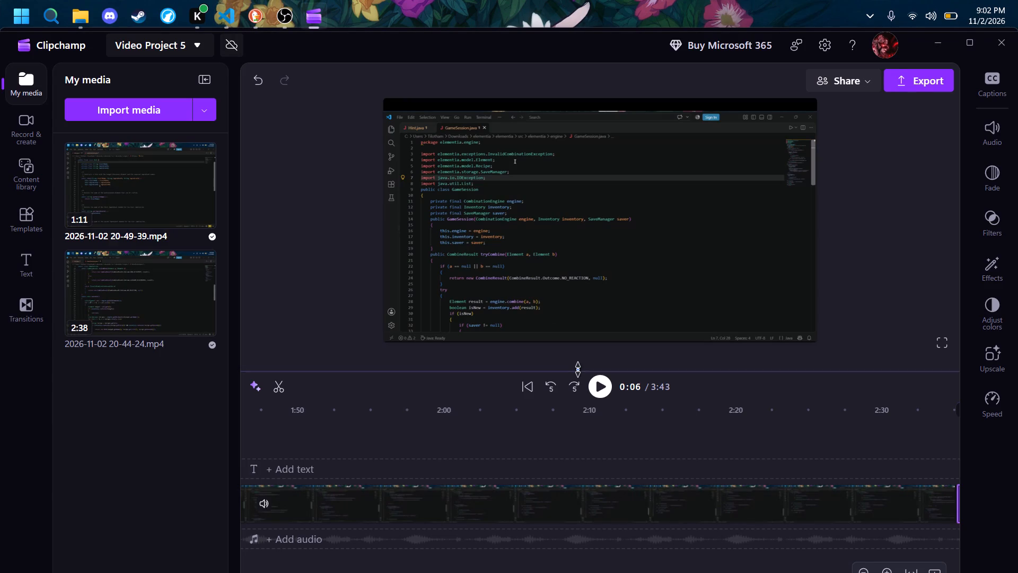
scroll(591, 461, left, 4)
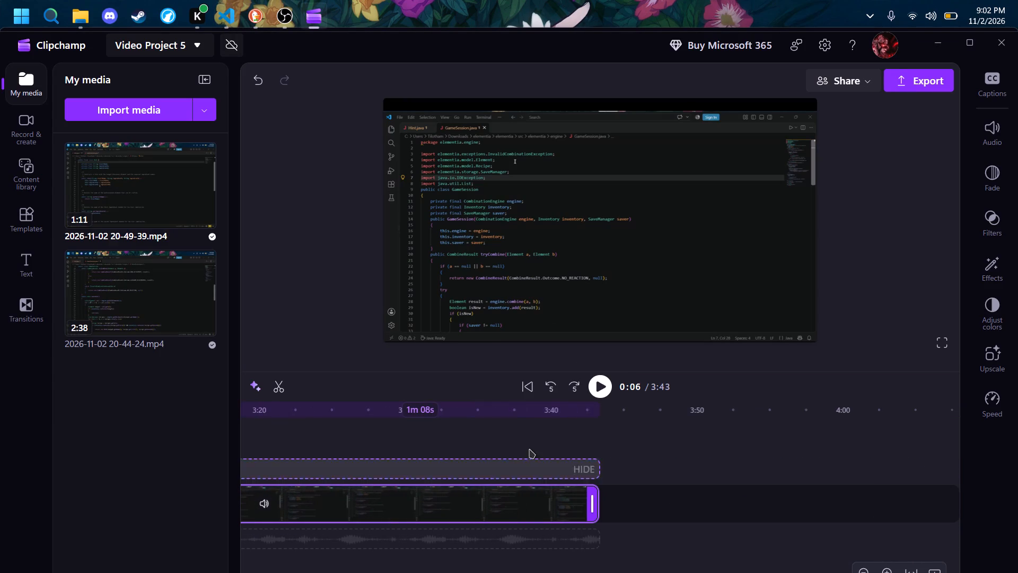
key(space)
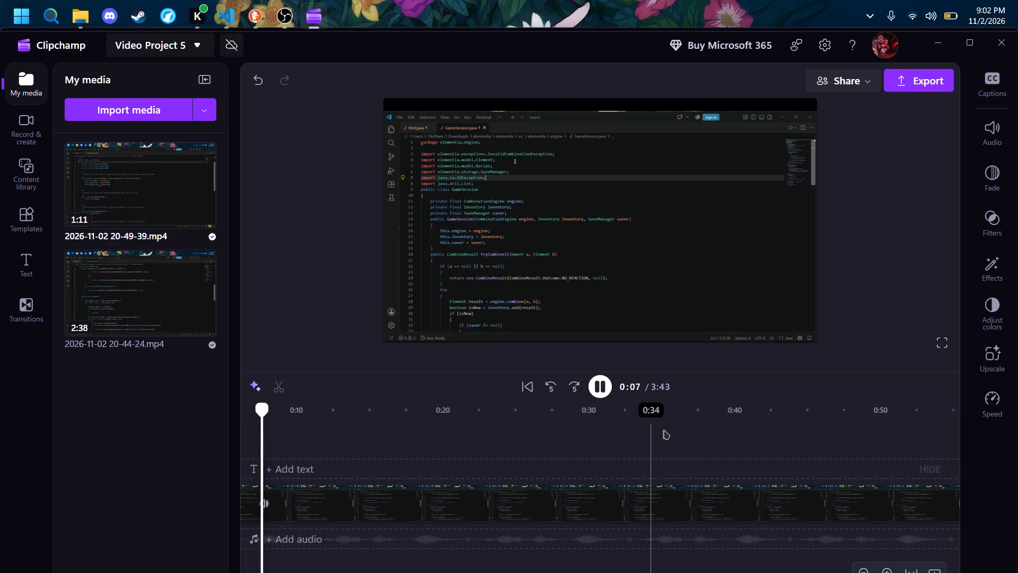
click(674, 438)
scroll(727, 447, left, 3)
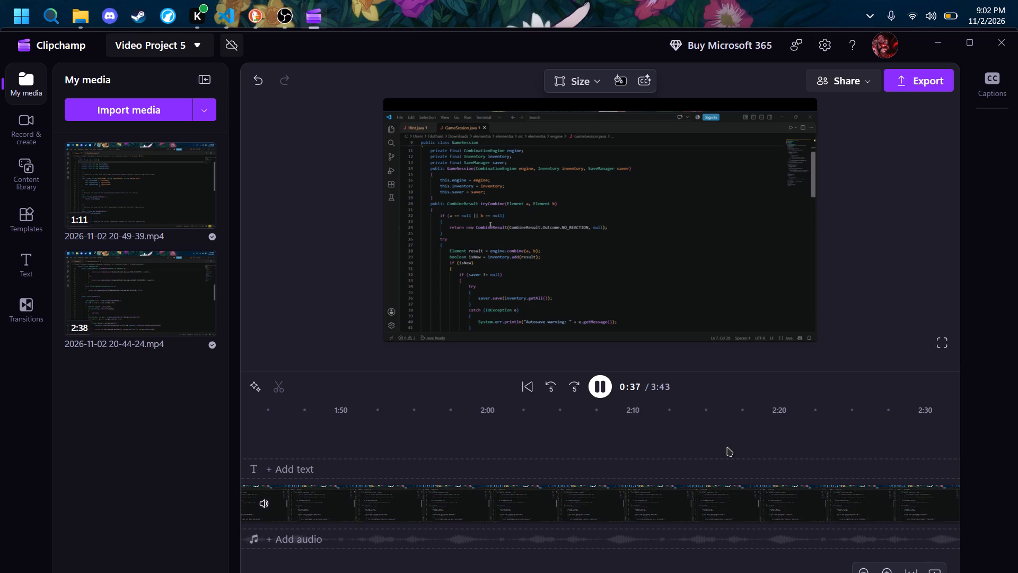
click(768, 447)
scroll(768, 447, left, 3)
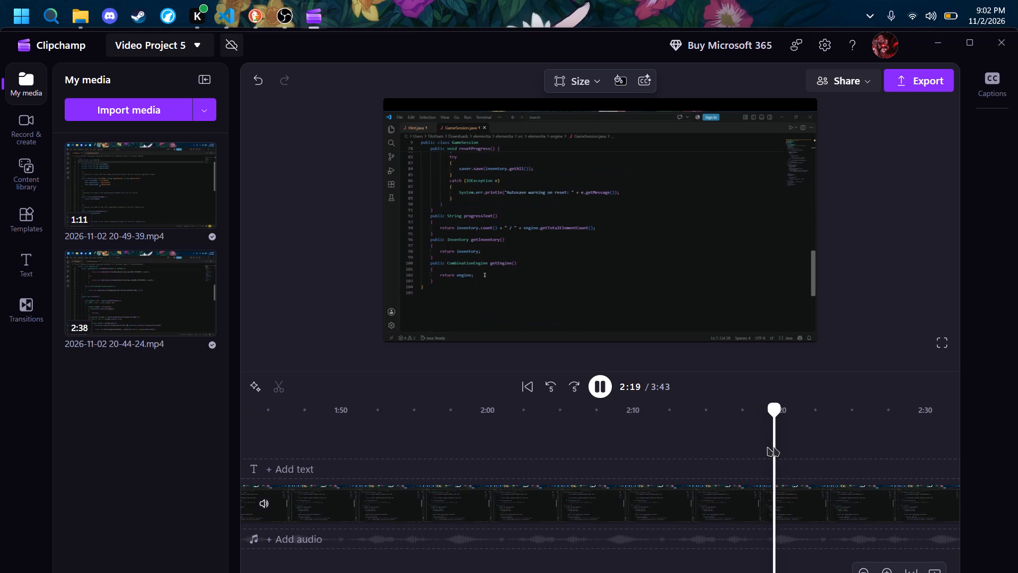
click(868, 449)
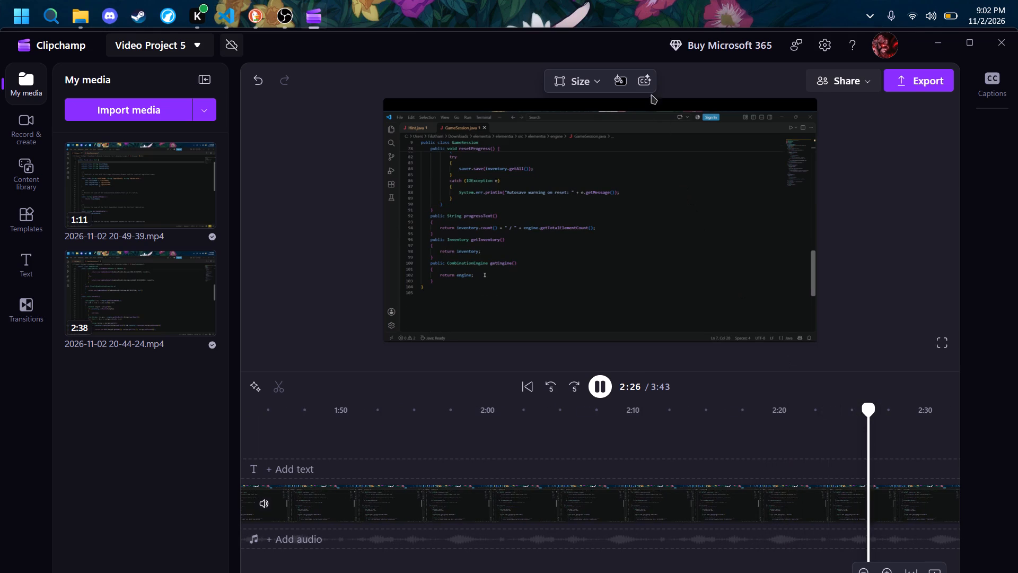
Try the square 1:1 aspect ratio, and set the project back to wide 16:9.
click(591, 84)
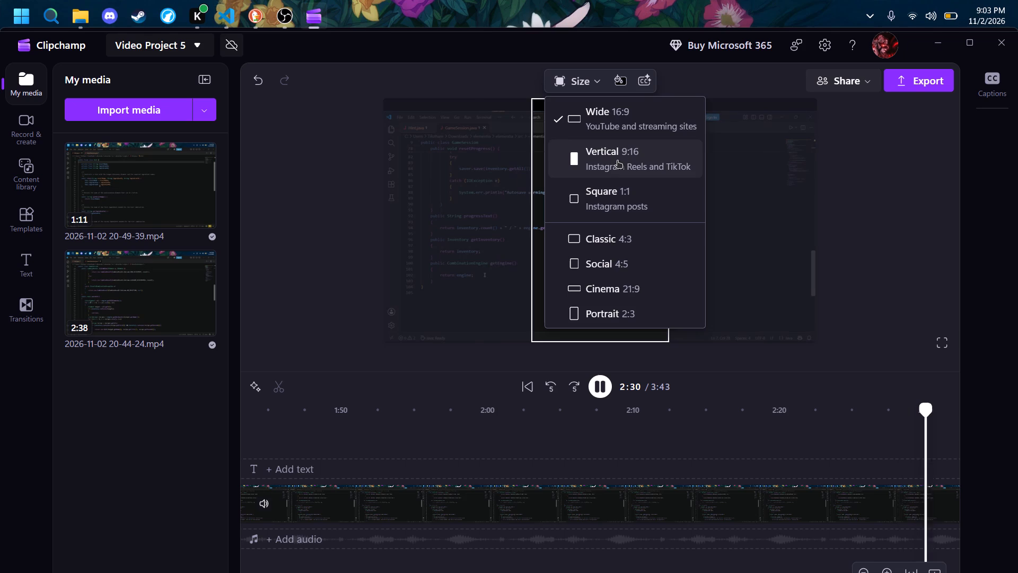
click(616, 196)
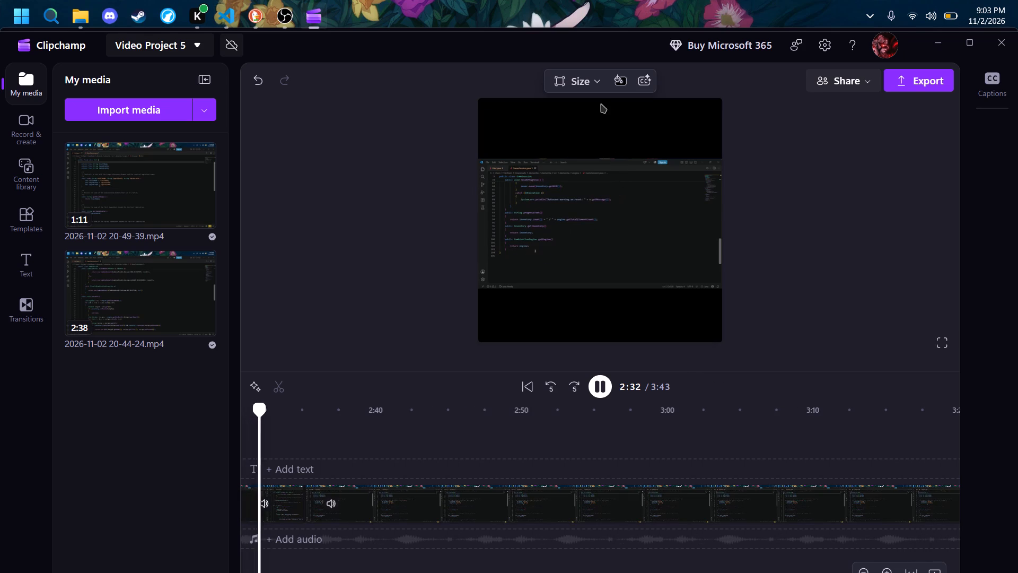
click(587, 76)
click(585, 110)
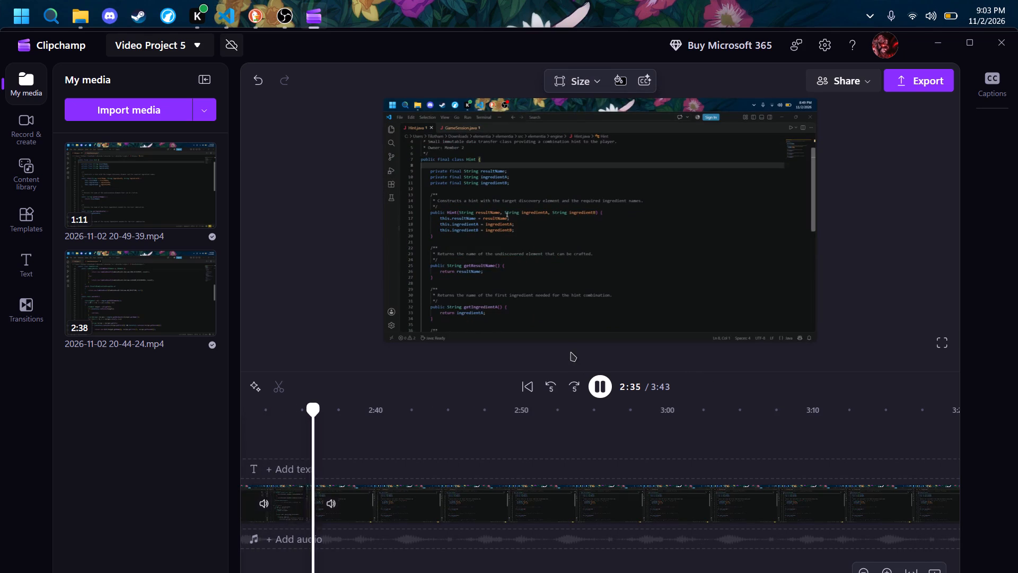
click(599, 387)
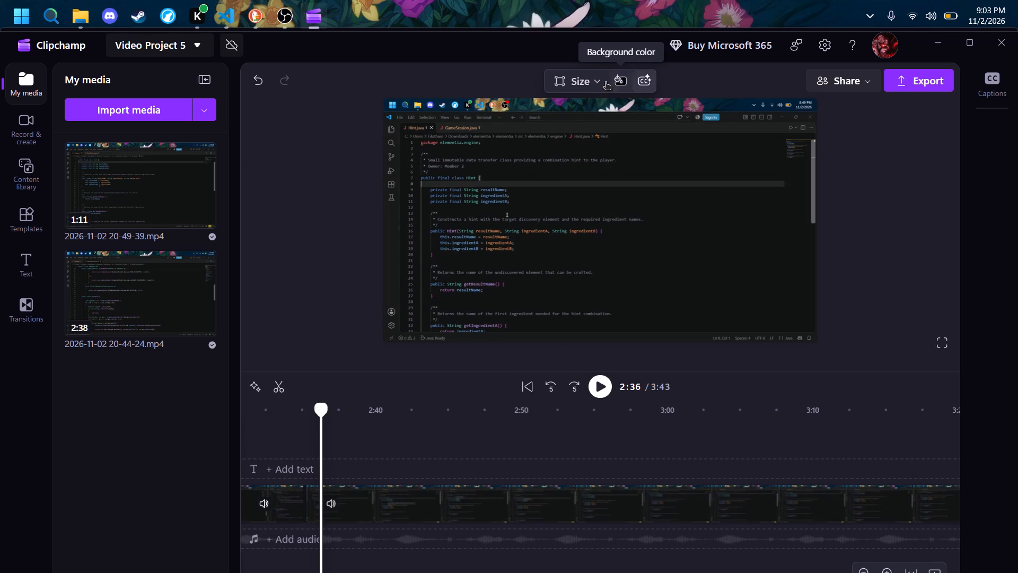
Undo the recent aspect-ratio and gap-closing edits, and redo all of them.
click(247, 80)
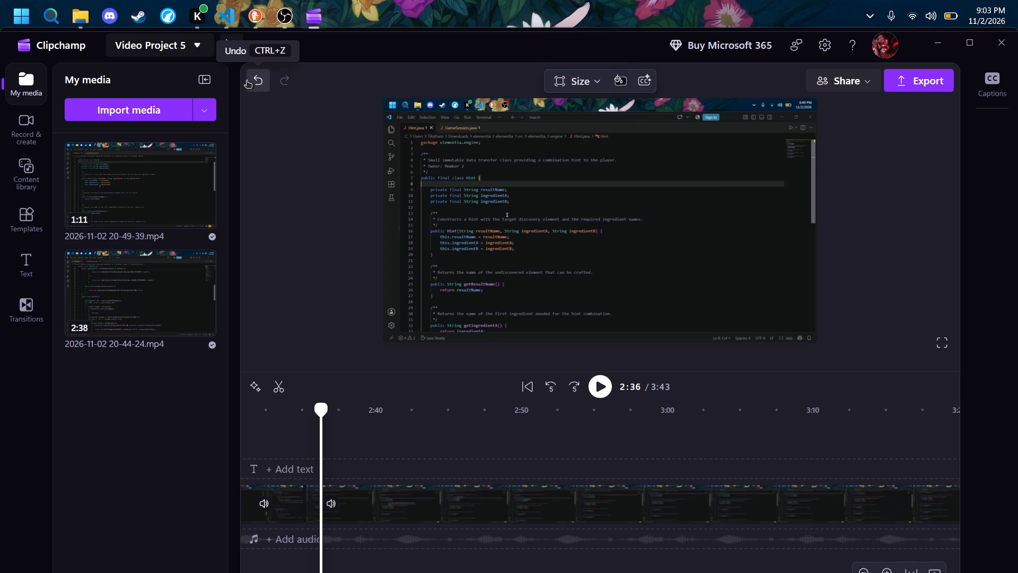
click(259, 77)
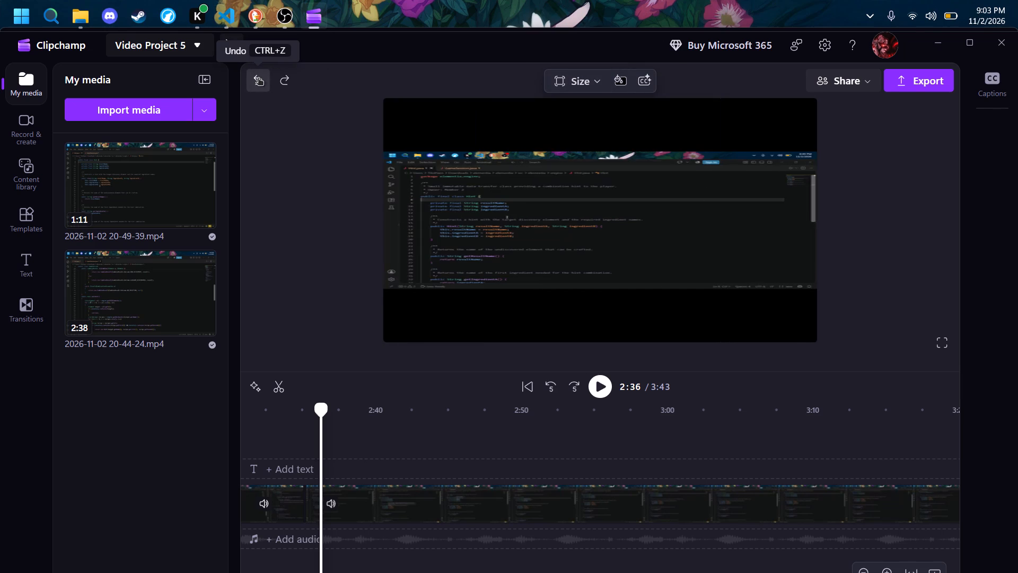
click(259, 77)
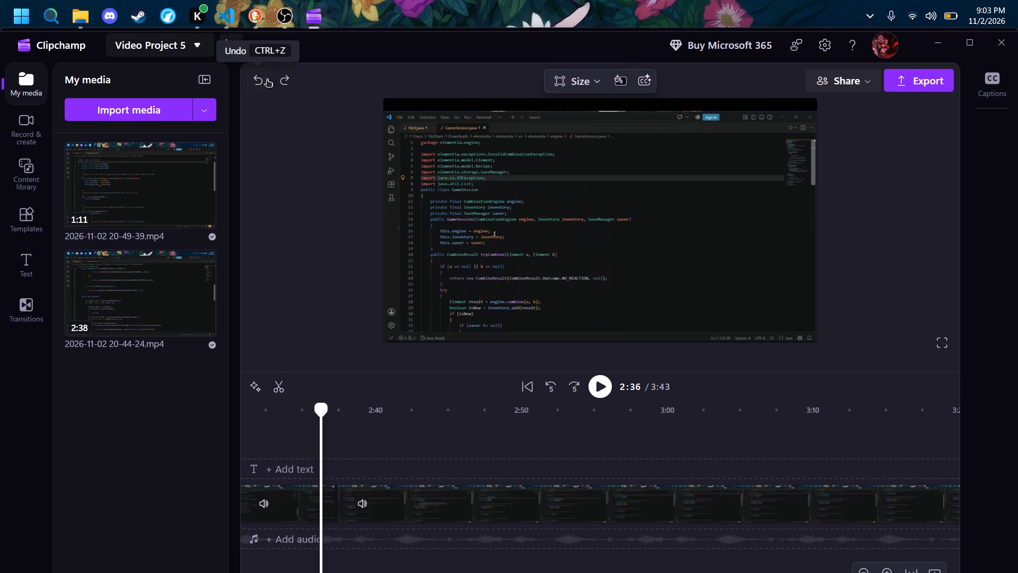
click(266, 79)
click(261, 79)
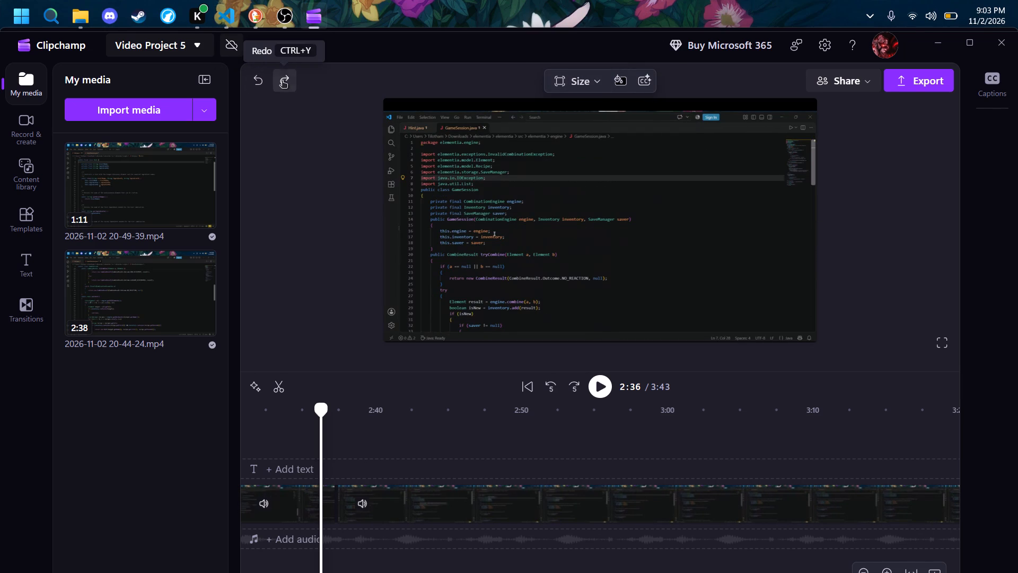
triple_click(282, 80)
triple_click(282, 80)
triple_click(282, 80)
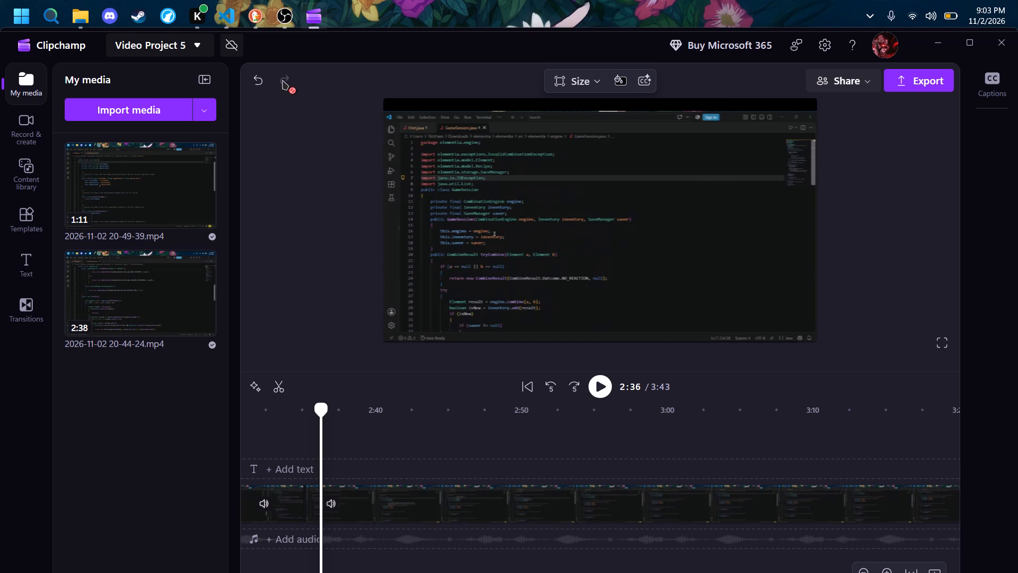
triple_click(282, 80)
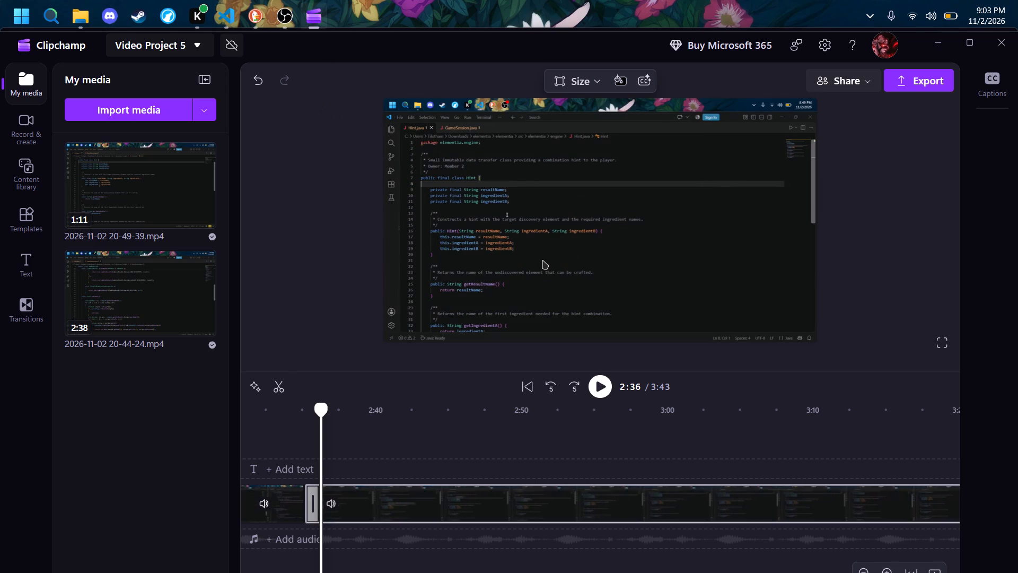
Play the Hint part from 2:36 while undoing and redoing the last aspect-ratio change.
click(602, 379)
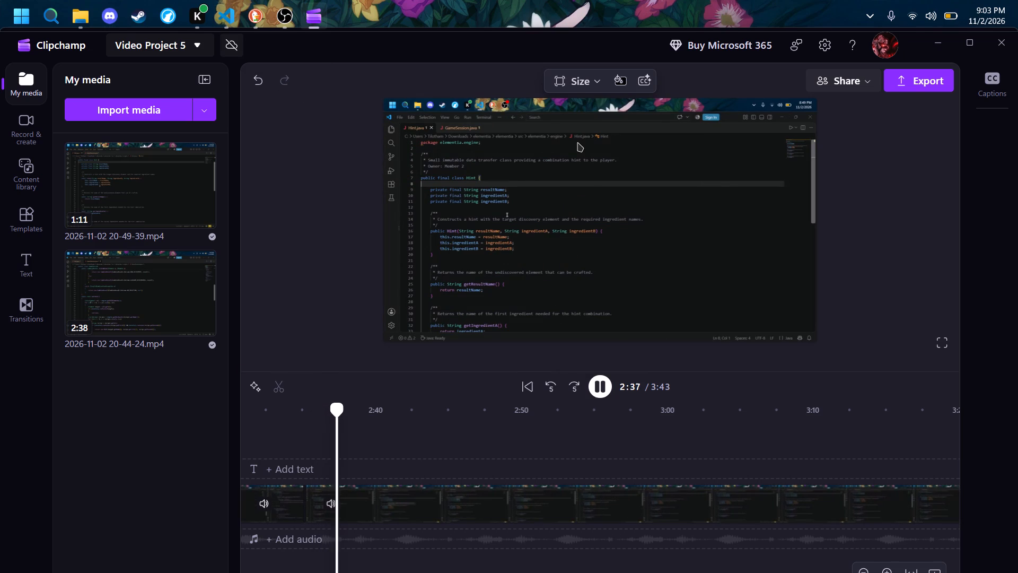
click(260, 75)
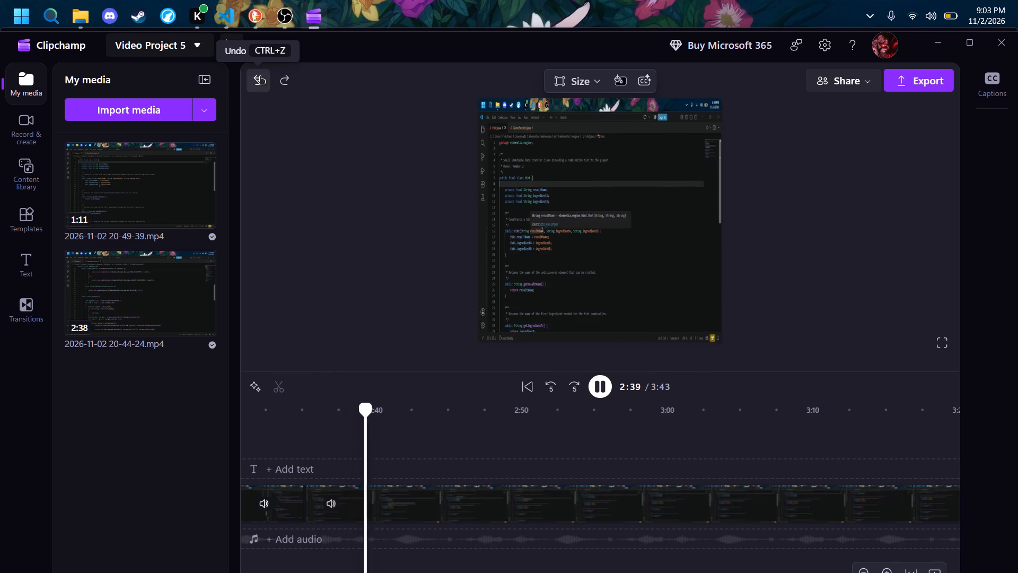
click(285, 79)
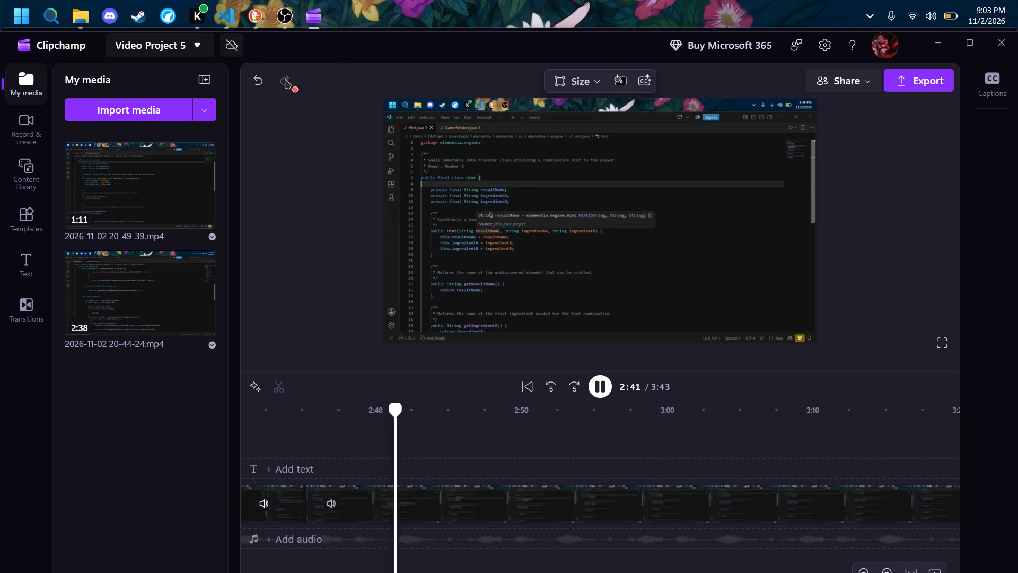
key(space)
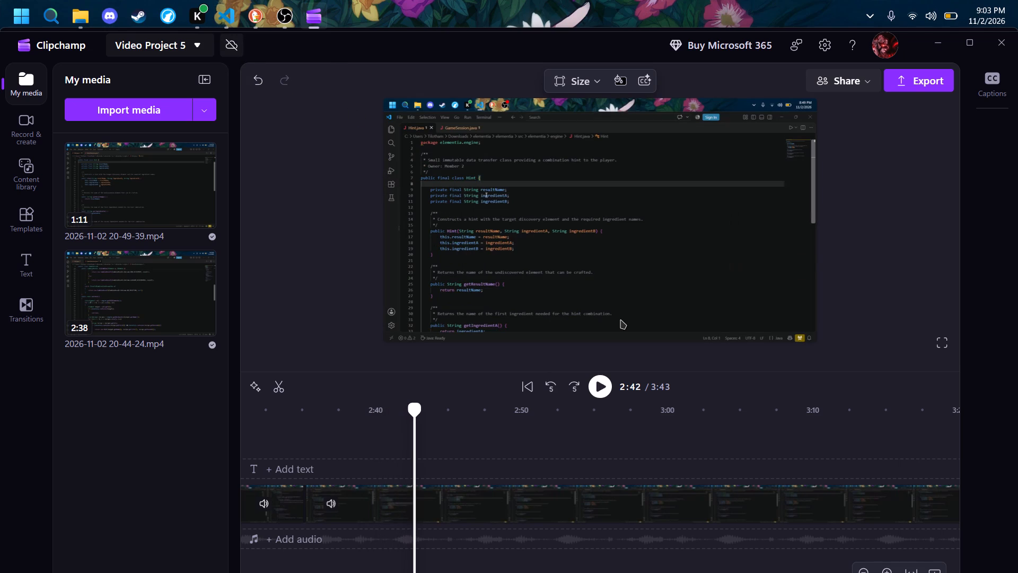
Maximize the editor window and examine the paused Hint frame at 2:42 in full-screen preview.
click(965, 48)
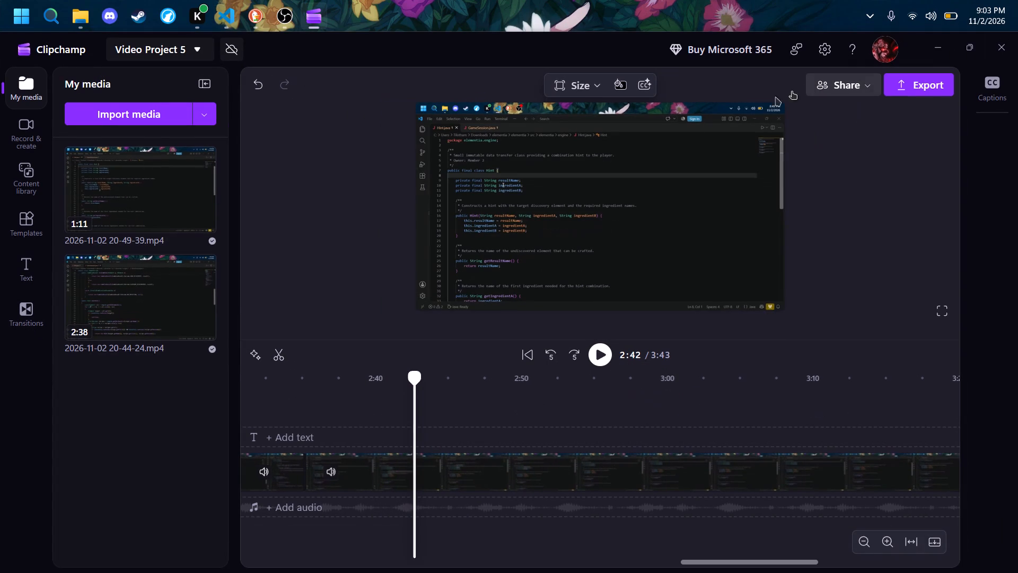
click(590, 91)
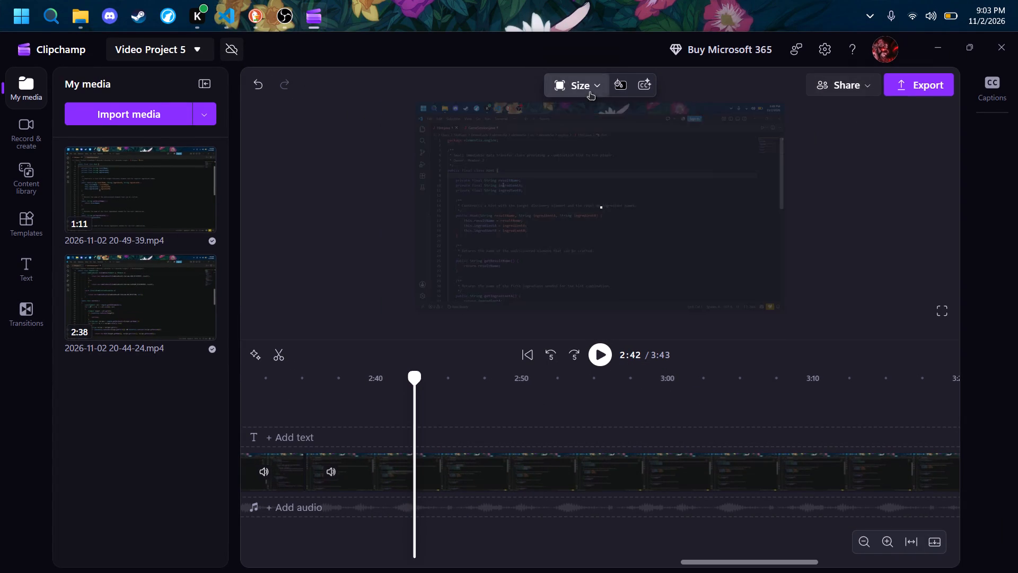
scroll(619, 263, down, 3)
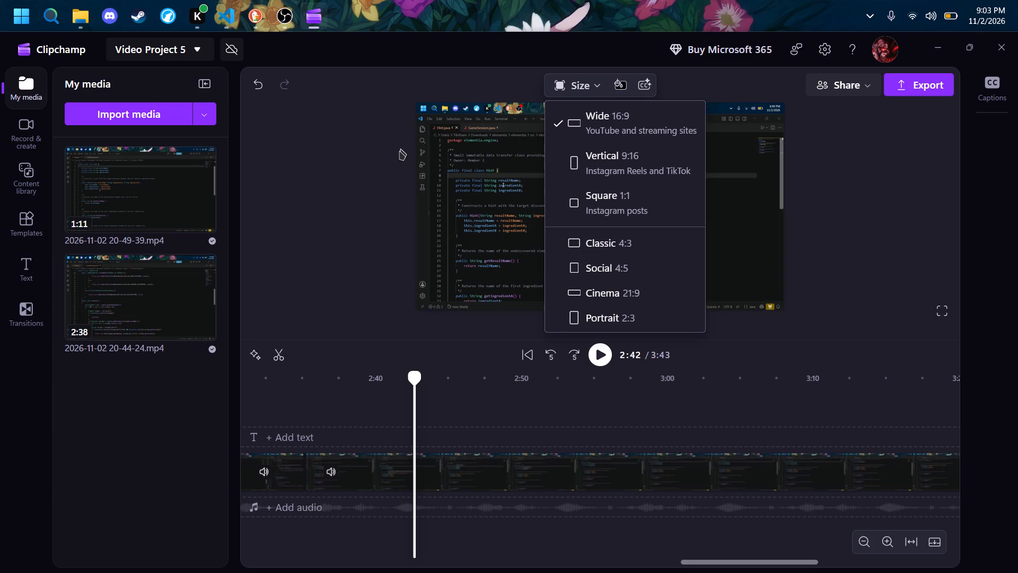
click(856, 308)
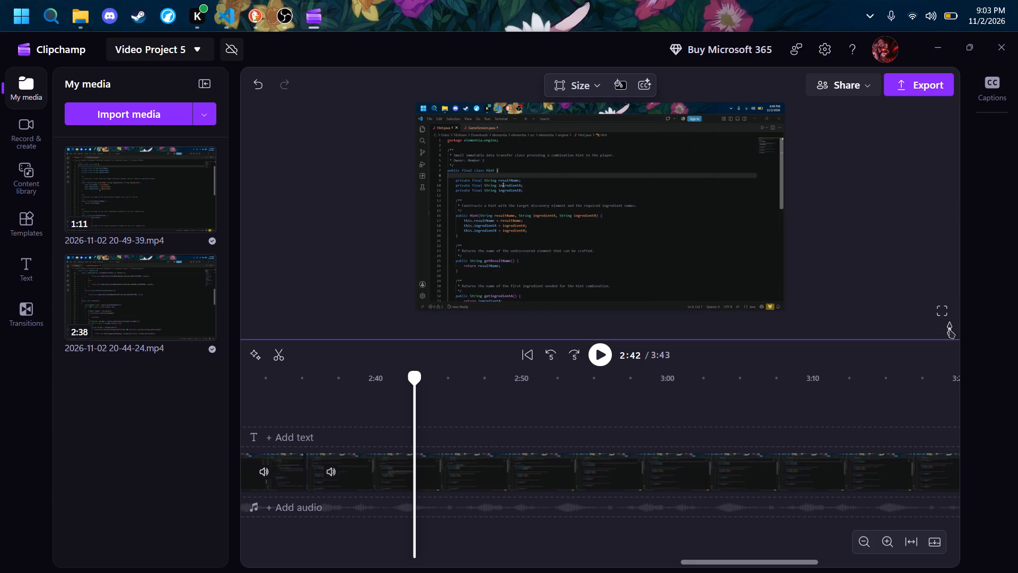
click(943, 317)
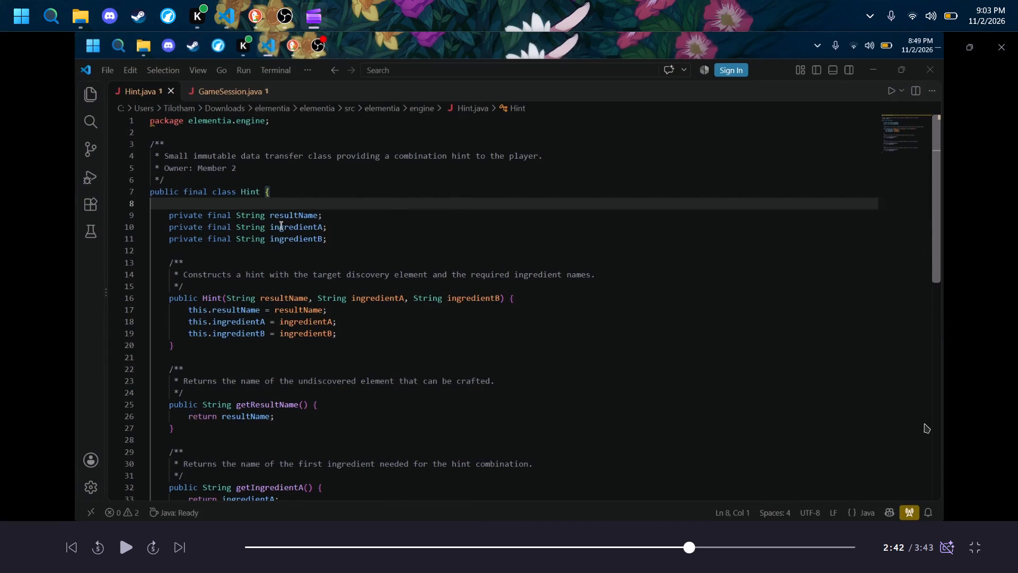
click(980, 544)
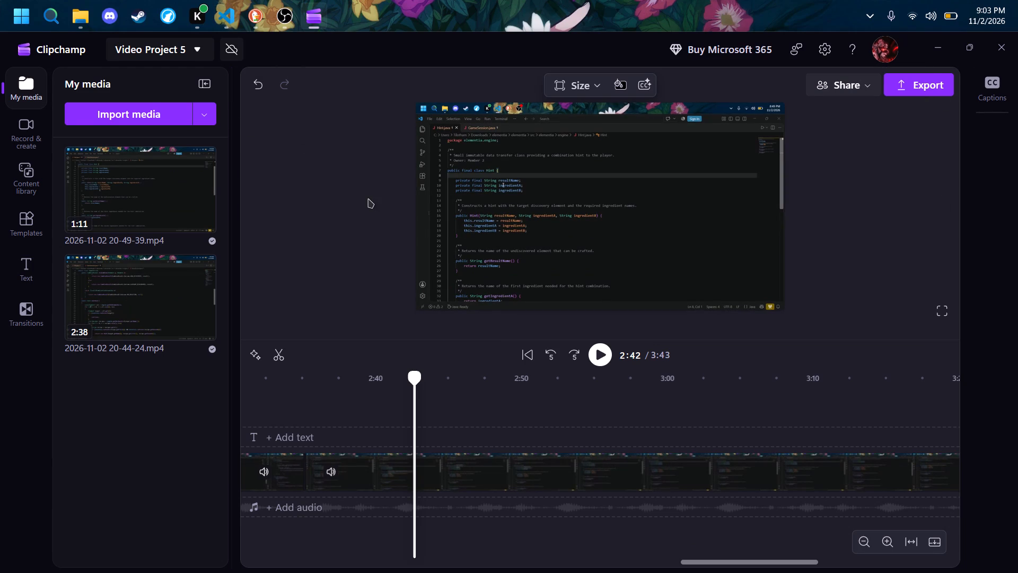
Crop the top edge of the Hint clip to cut off the recorded desktop taskbar strip.
right_click(507, 222)
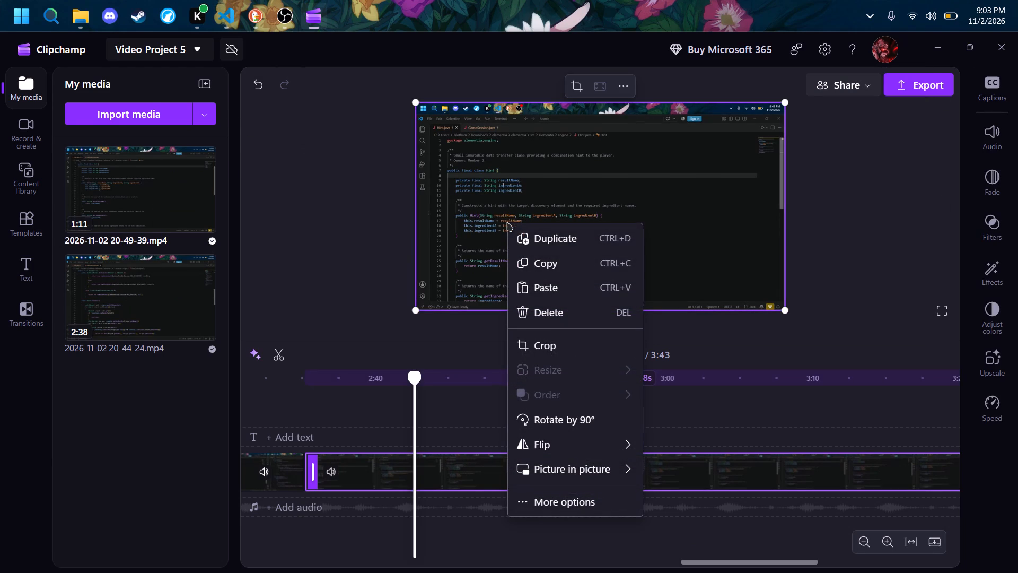
click(565, 347)
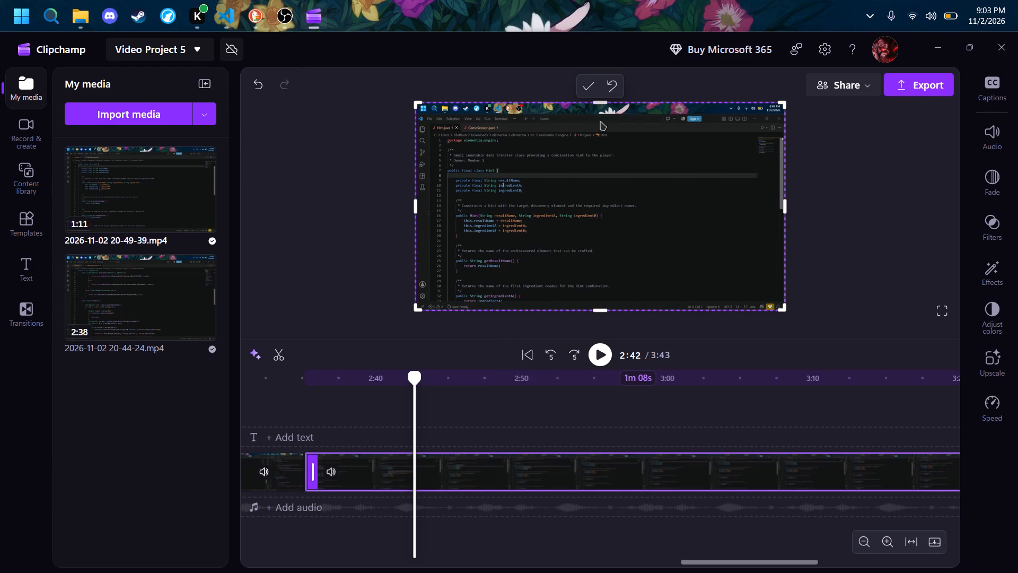
drag(601, 101, 605, 112)
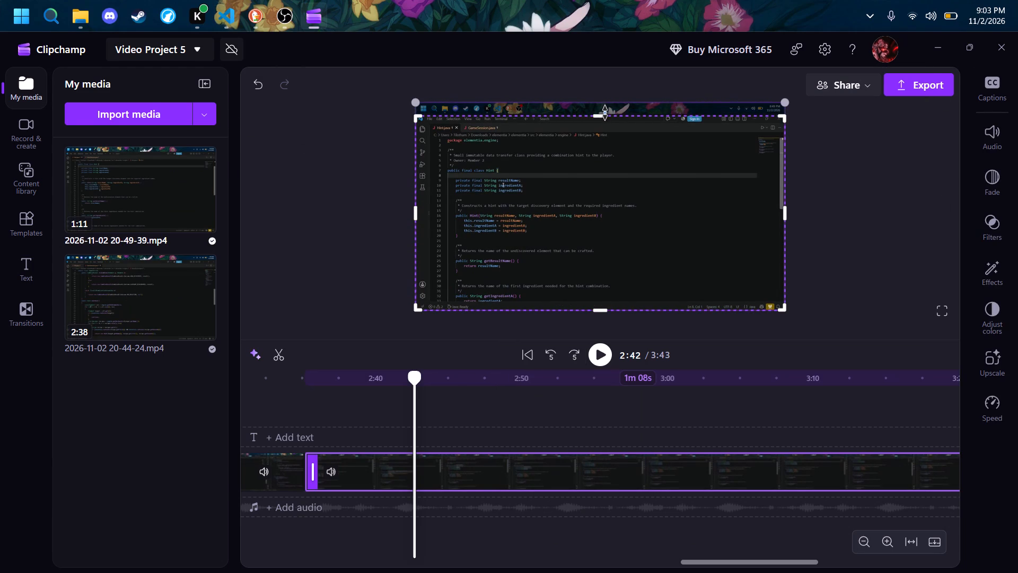
drag(605, 112, 605, 112)
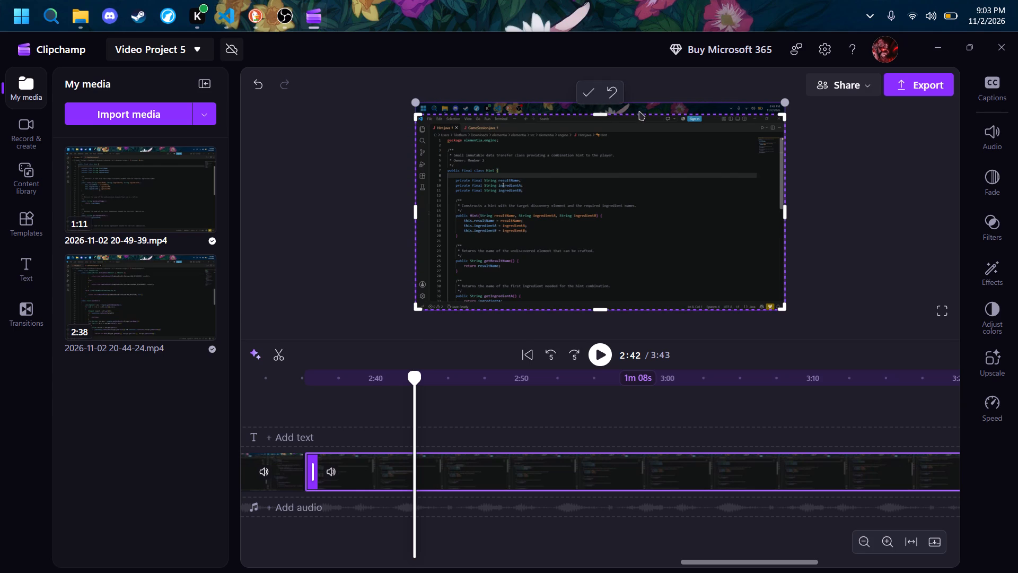
click(590, 90)
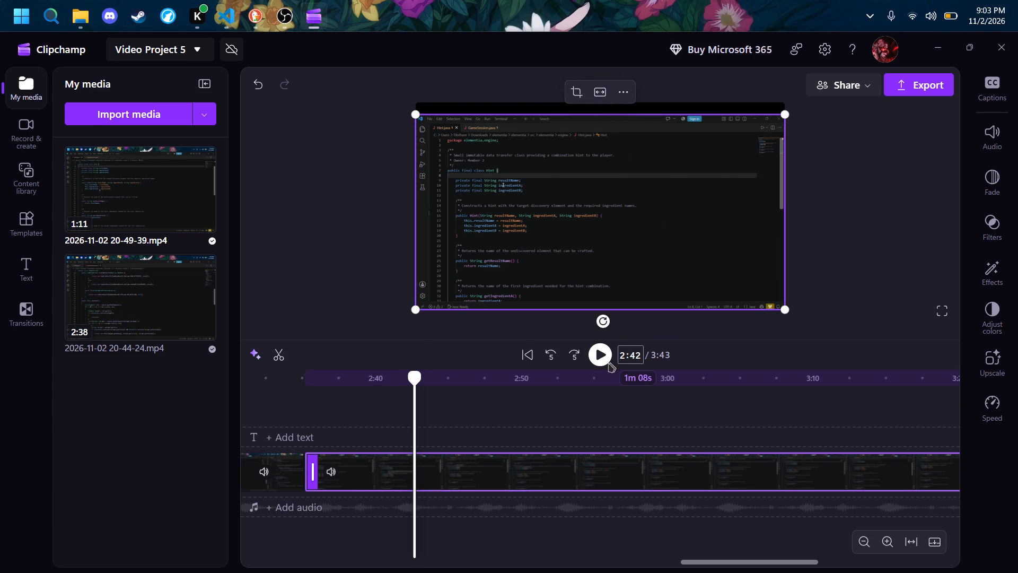
Slightly readjust the top crop edge of the GameSession clip at about 2:06 and apply the crop.
click(590, 359)
scroll(605, 445, right, 3)
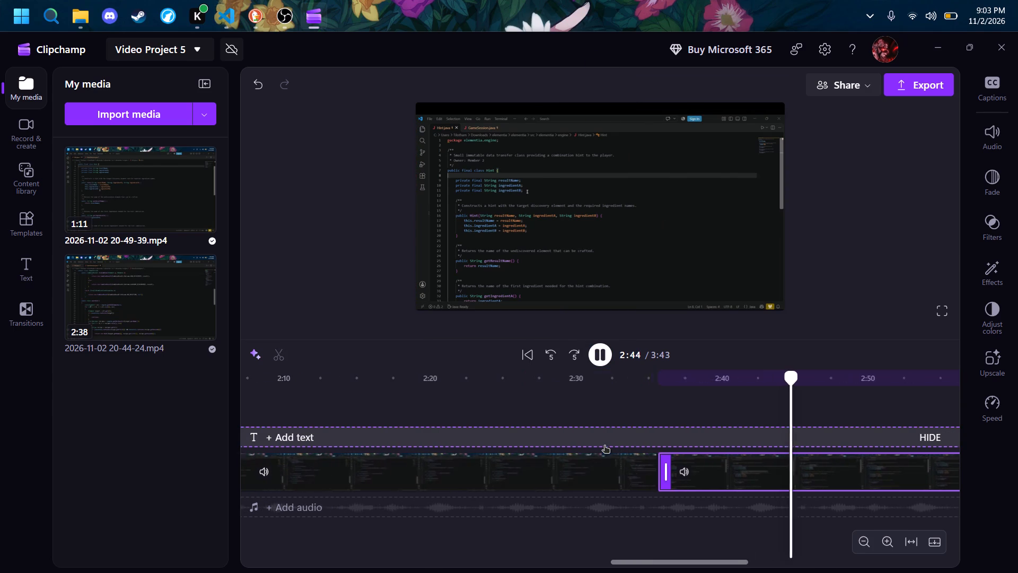
scroll(605, 445, right, 1)
click(549, 484)
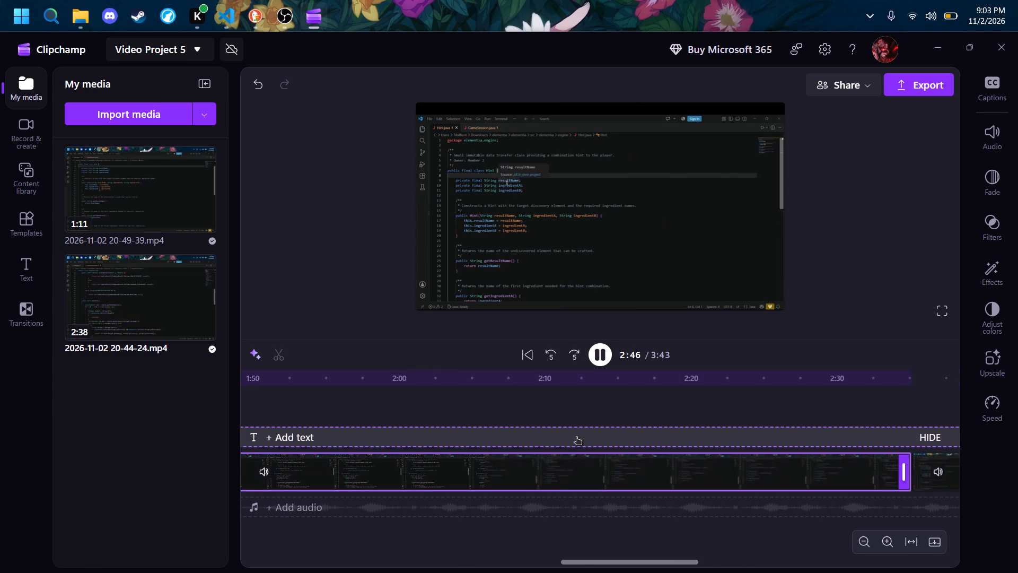
click(561, 411)
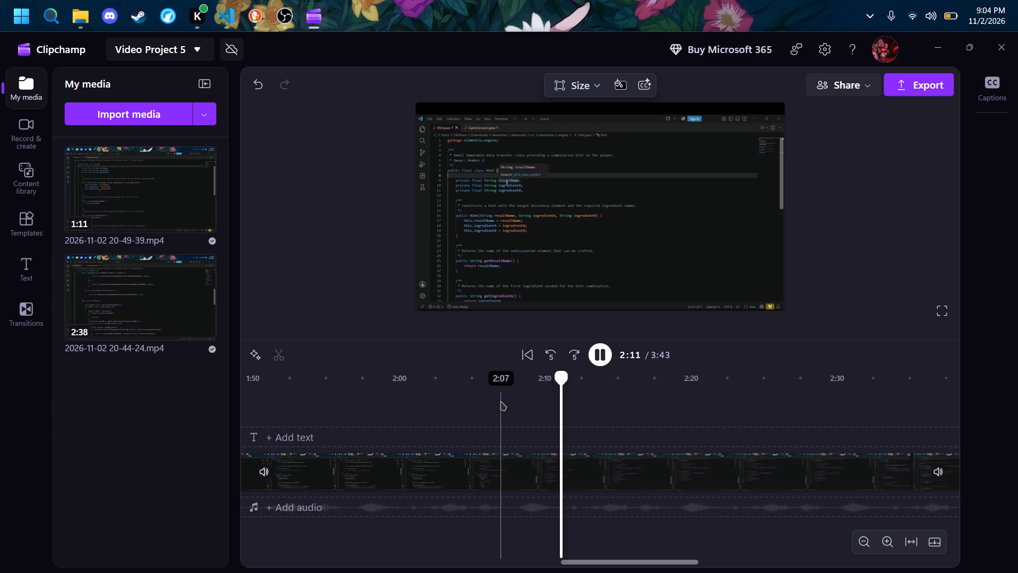
click(461, 407)
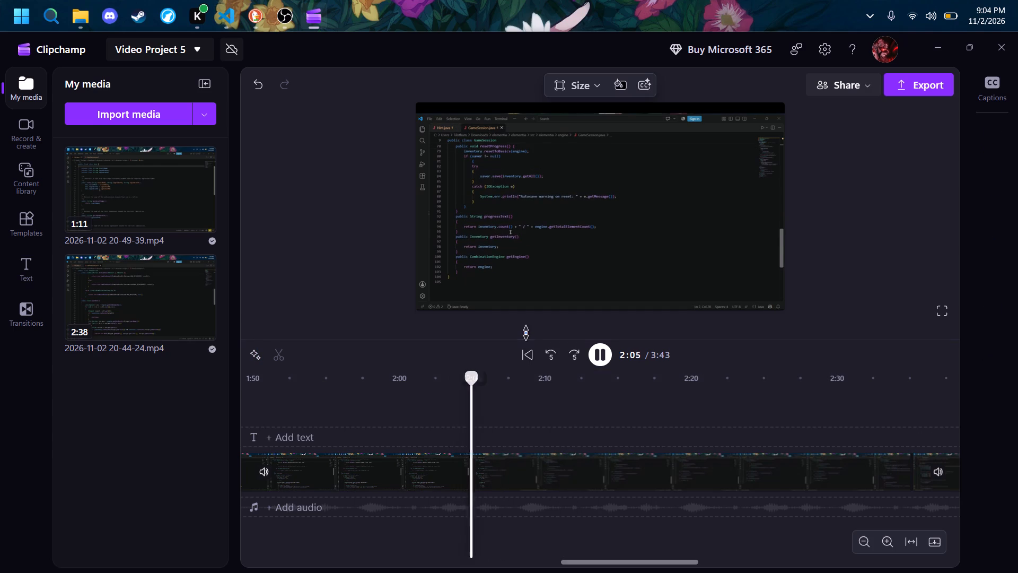
key(space)
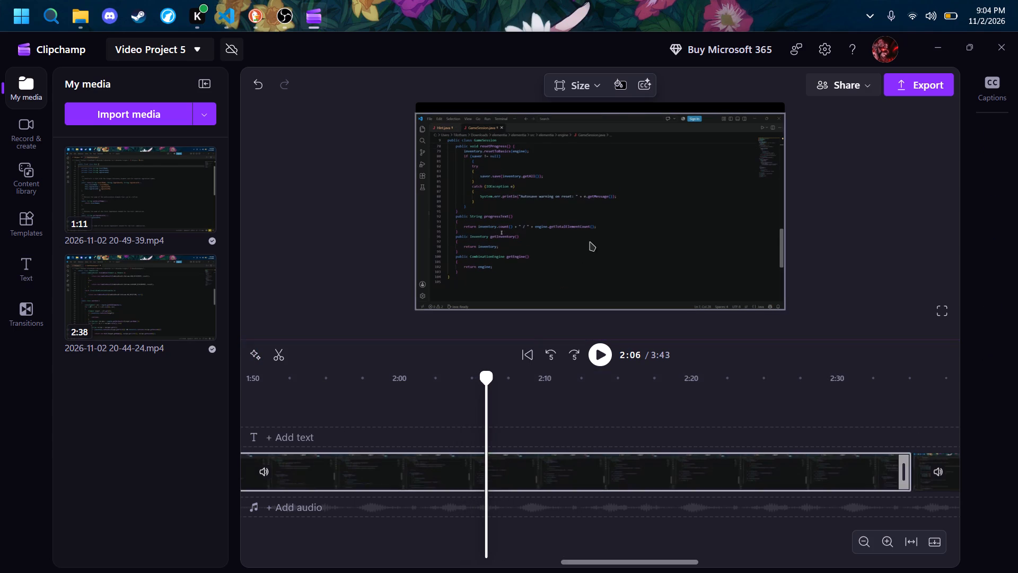
click(590, 242)
click(577, 92)
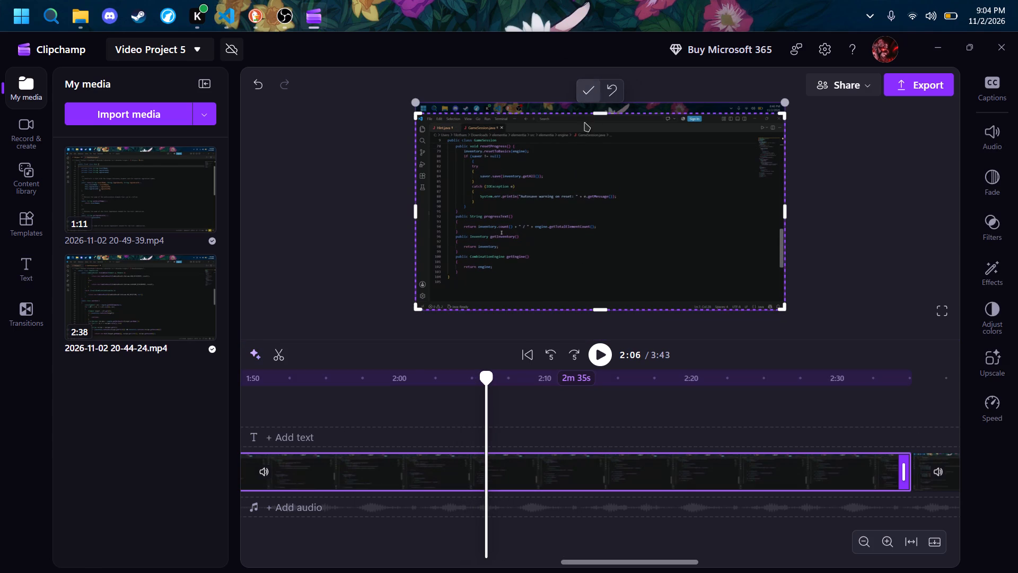
click(600, 112)
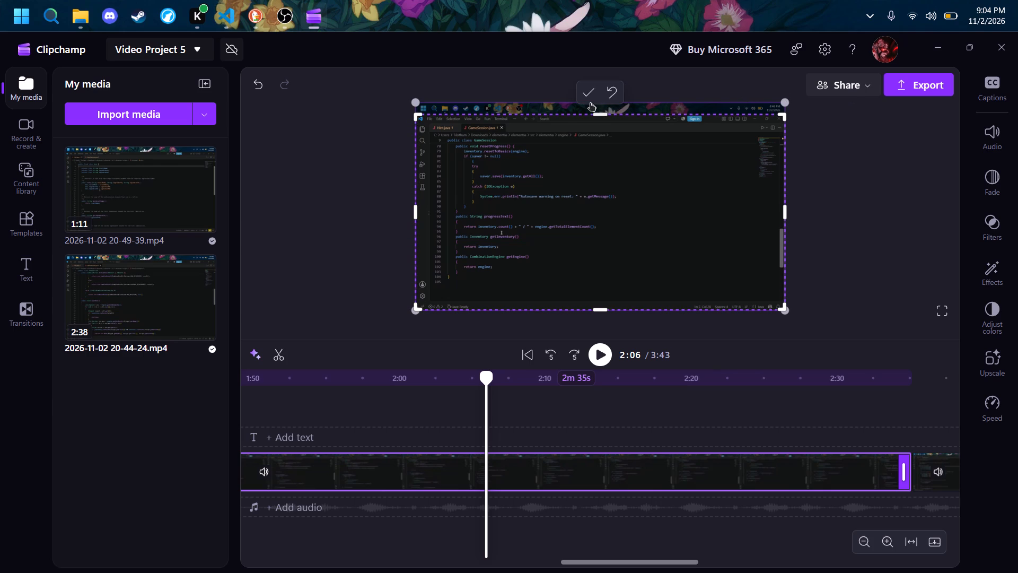
click(585, 96)
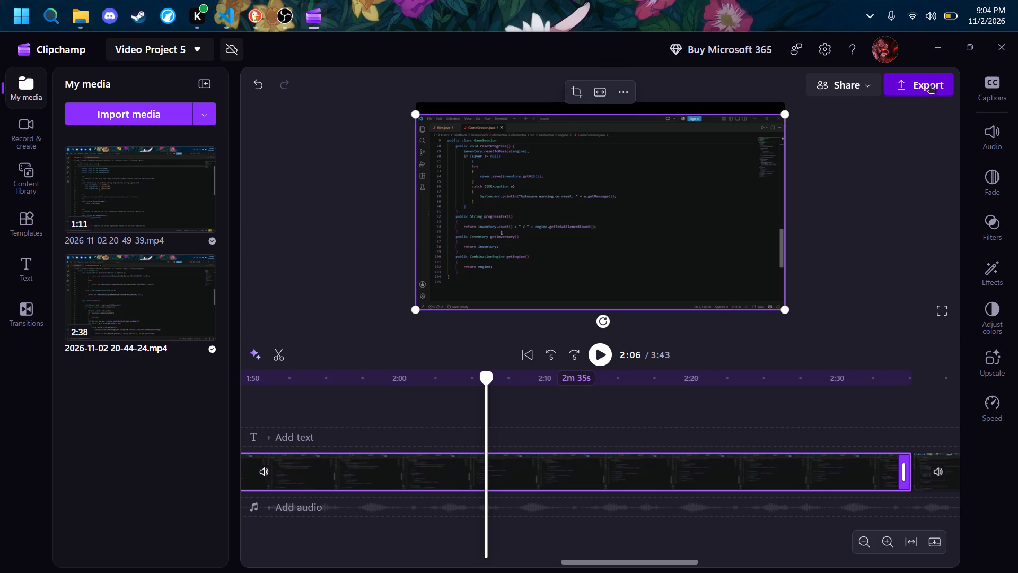
Play from 2:06, skipping ahead across the join into the Hint clip, to compare the cropping of both clips.
click(604, 348)
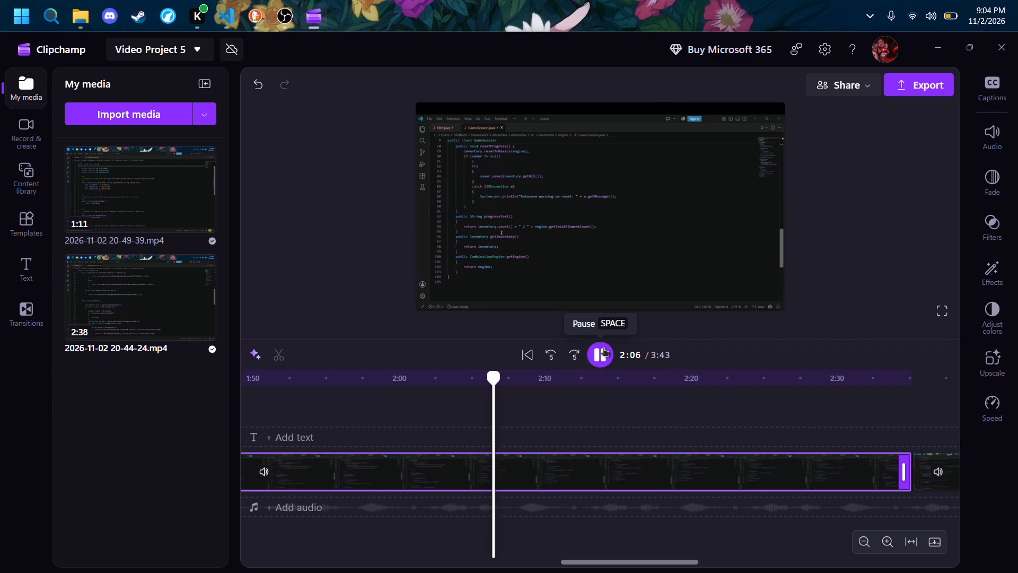
key(Right)
key(Right)
key(Right)
key(Right)
key(Right)
key(Right)
key(Right)
key(Right)
key(Right)
key(Right)
key(Right)
key(Right)
key(Right)
key(Right)
key(Right)
key(Right)
key(Right)
key(Right)
key(Right)
key(Right)
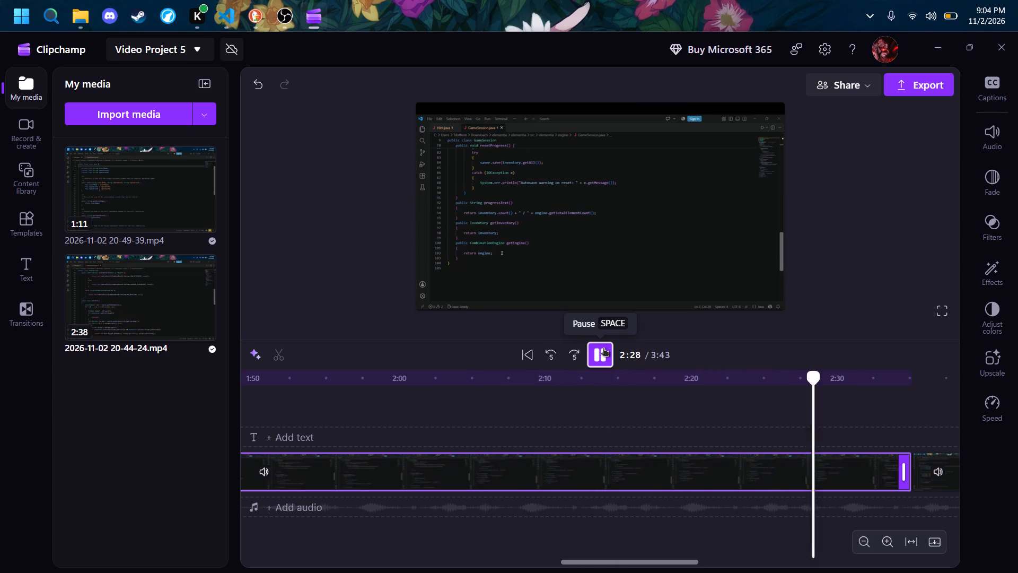
key(Right)
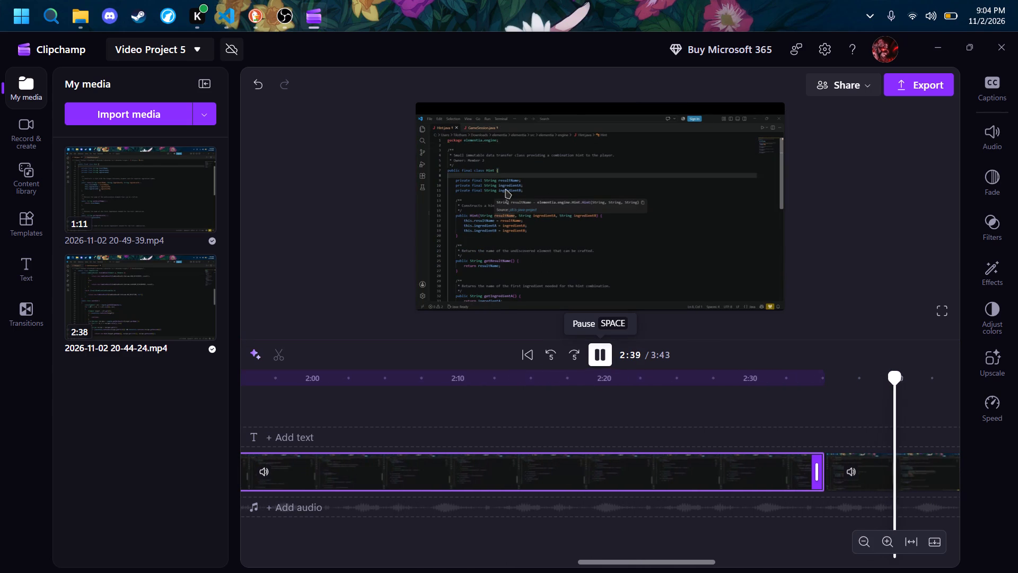
click(613, 129)
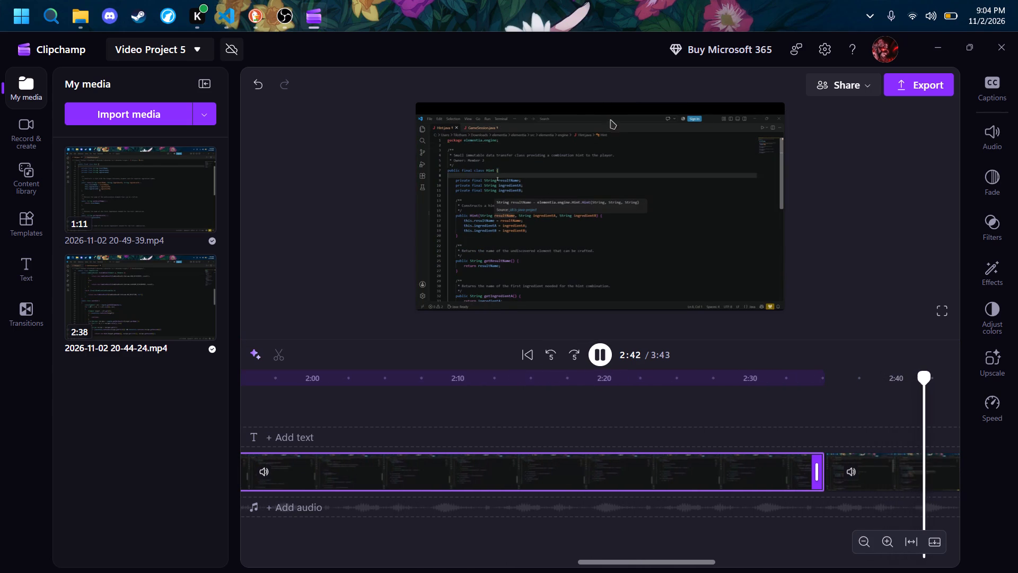
key(space)
Fit the Hint clip to the frame, and switch it to Fill to cover the black bars.
right_click(597, 188)
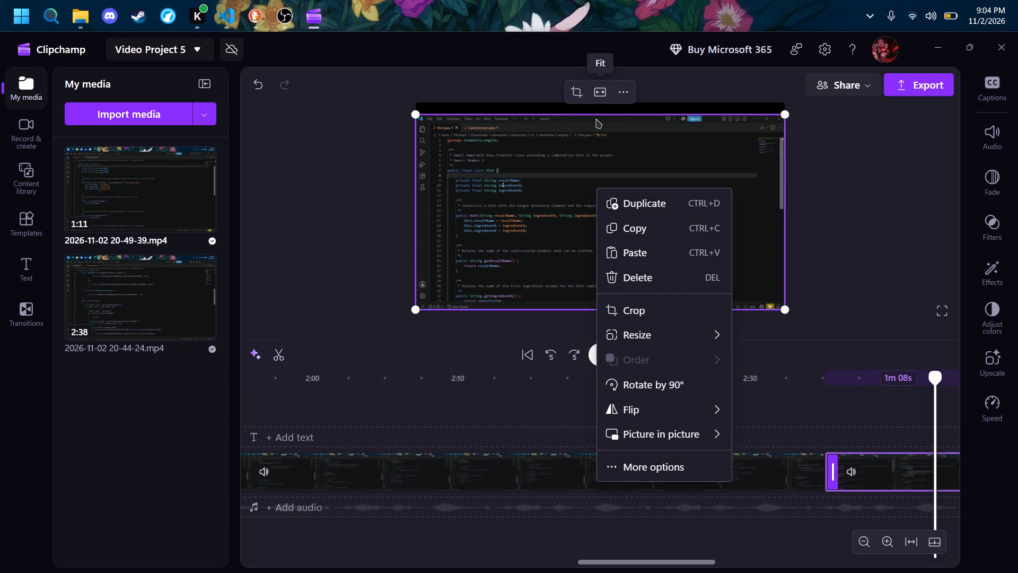
click(600, 95)
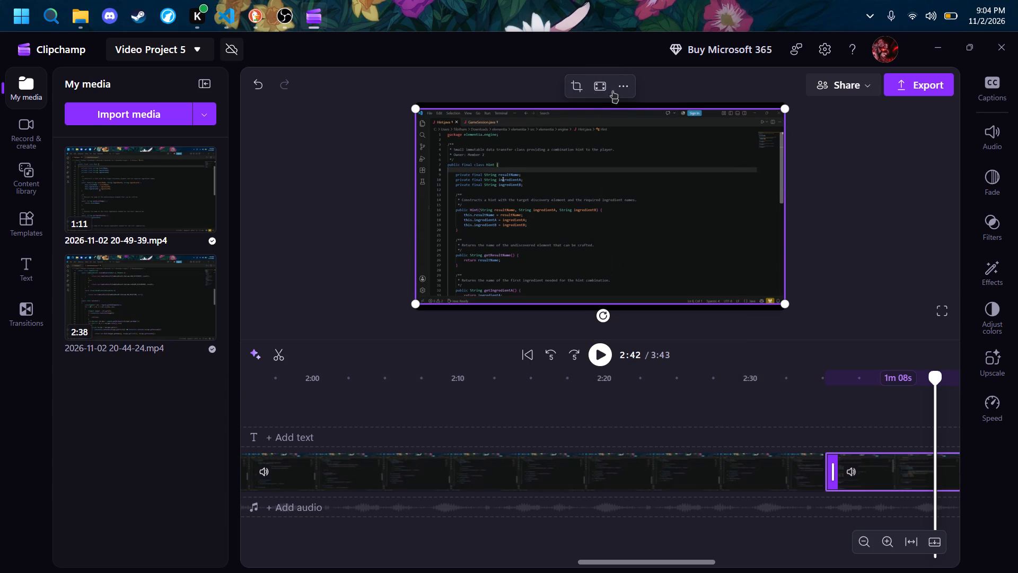
click(602, 86)
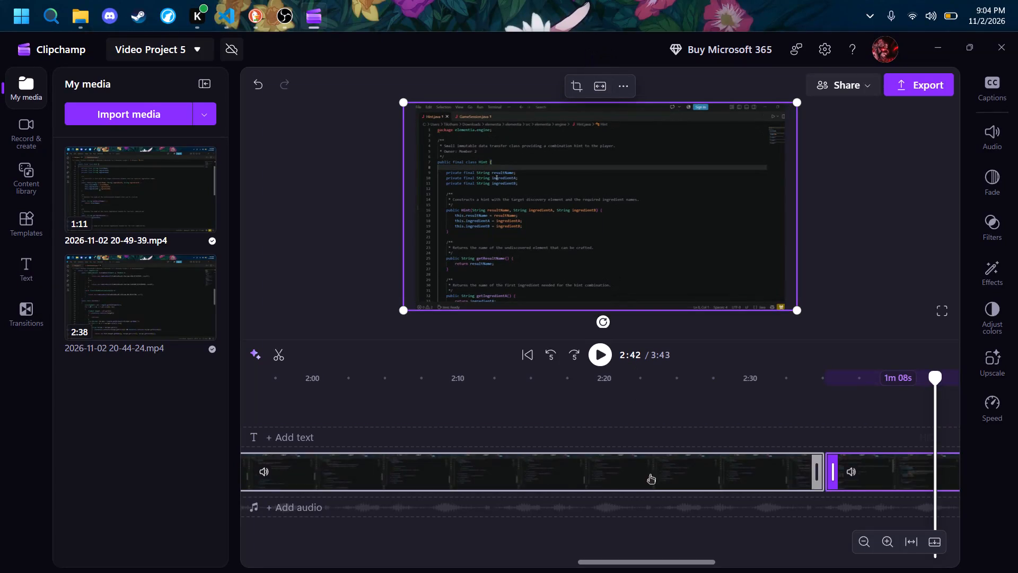
Toggle the GameSession clip between Fit and Fill sizing at about 2:18, leaving it on Fit.
click(648, 482)
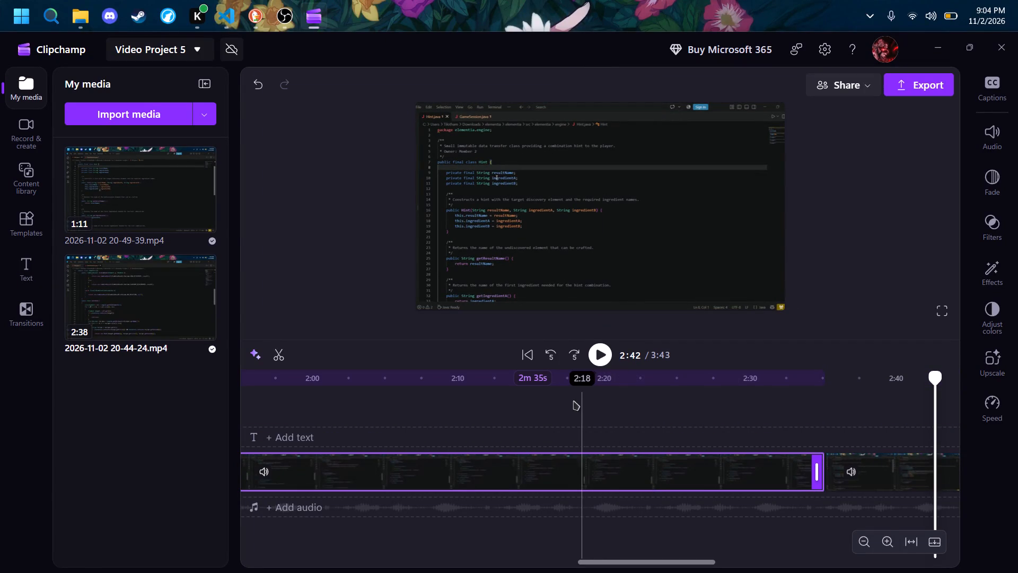
click(573, 400)
key(space)
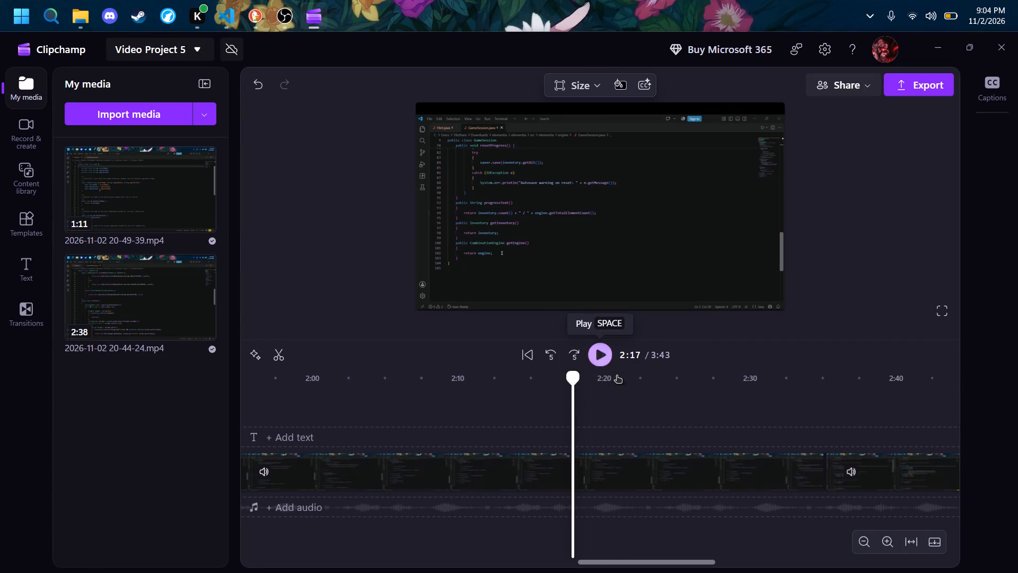
key(space)
right_click(601, 219)
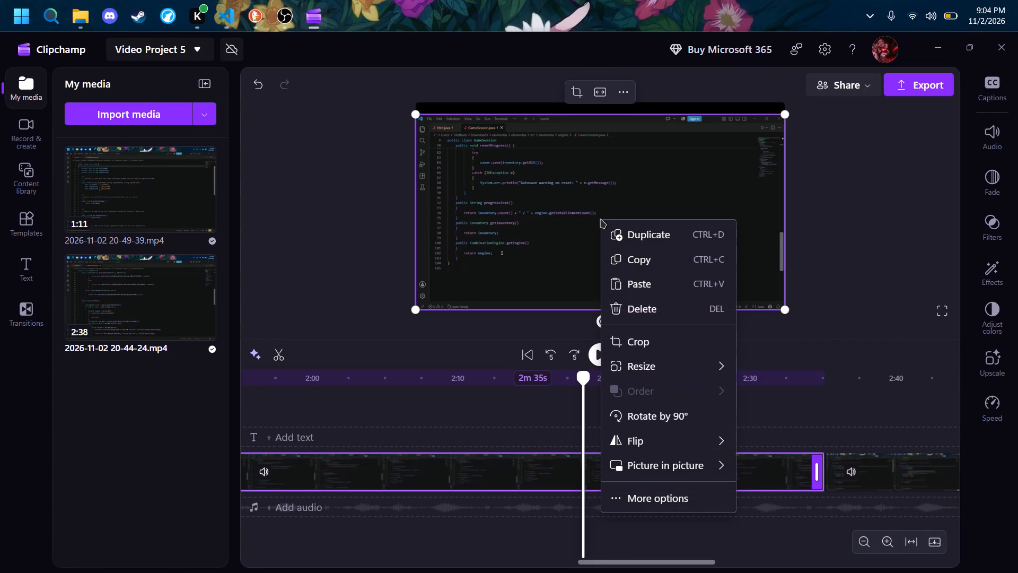
click(598, 90)
click(600, 83)
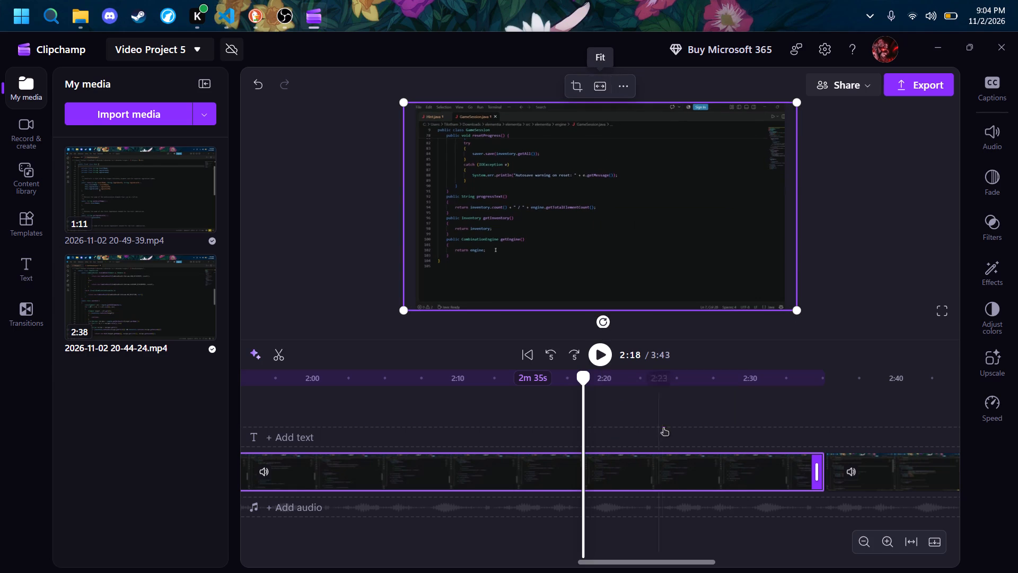
key(space)
Switch the GameSession clip from Fit to Fill at about 2:25 to cover the black bars.
click(902, 409)
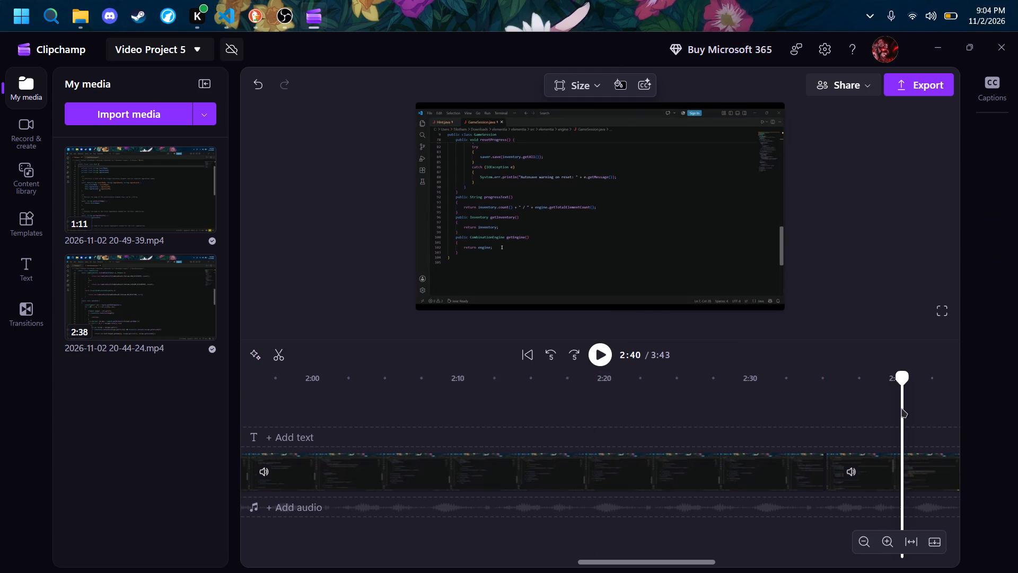
key(space)
click(668, 401)
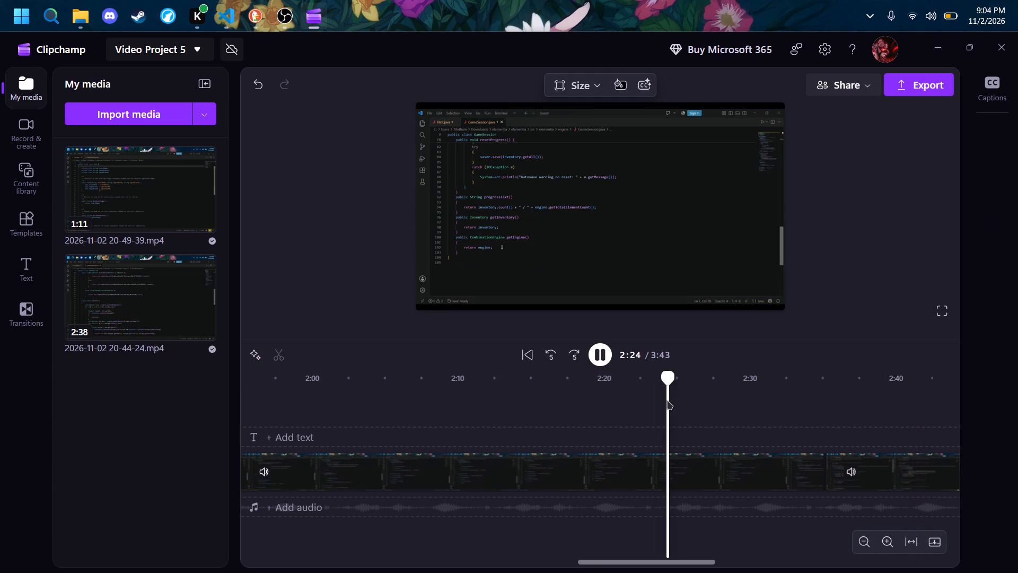
key(space)
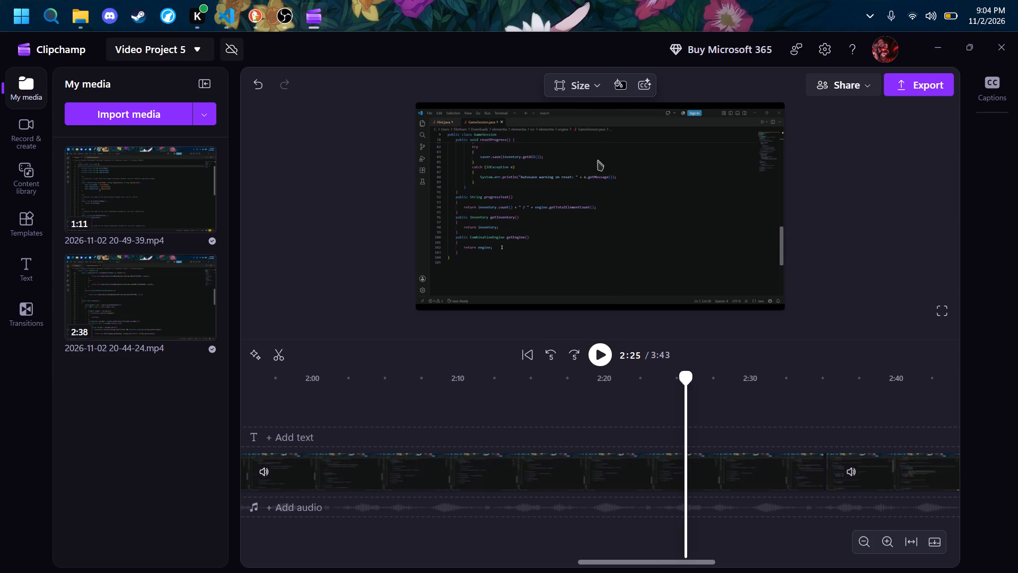
right_click(598, 168)
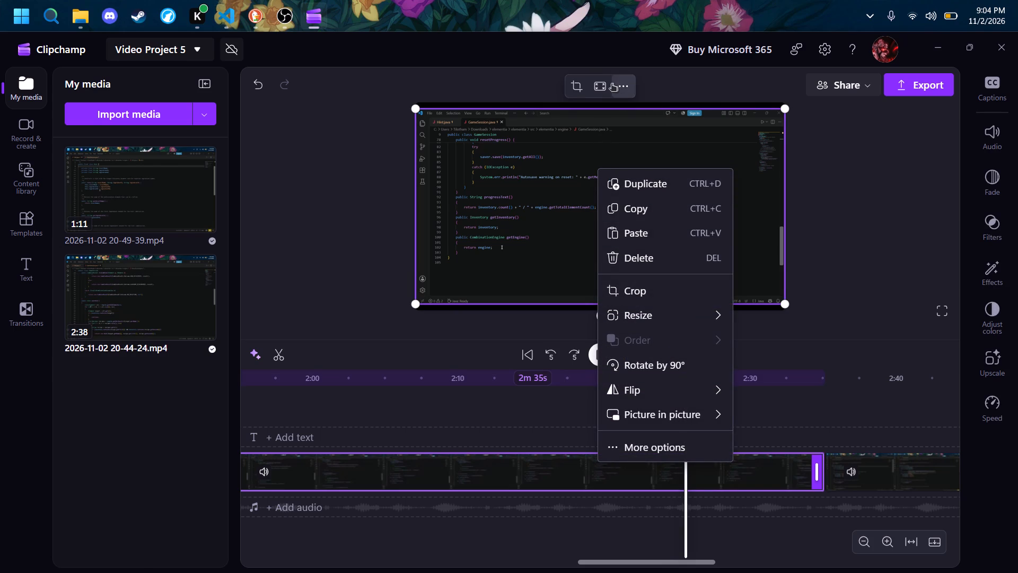
click(599, 83)
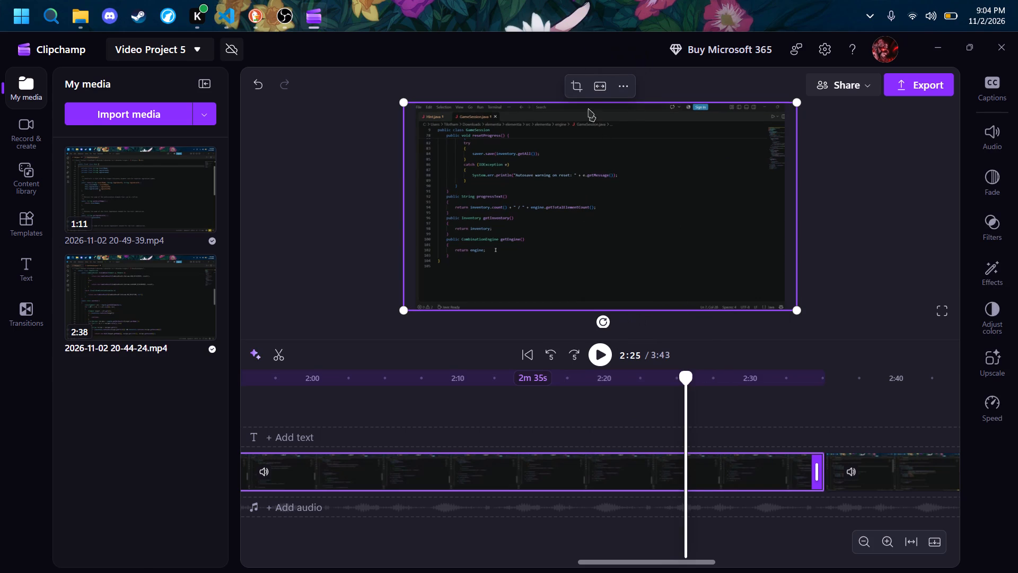
click(872, 166)
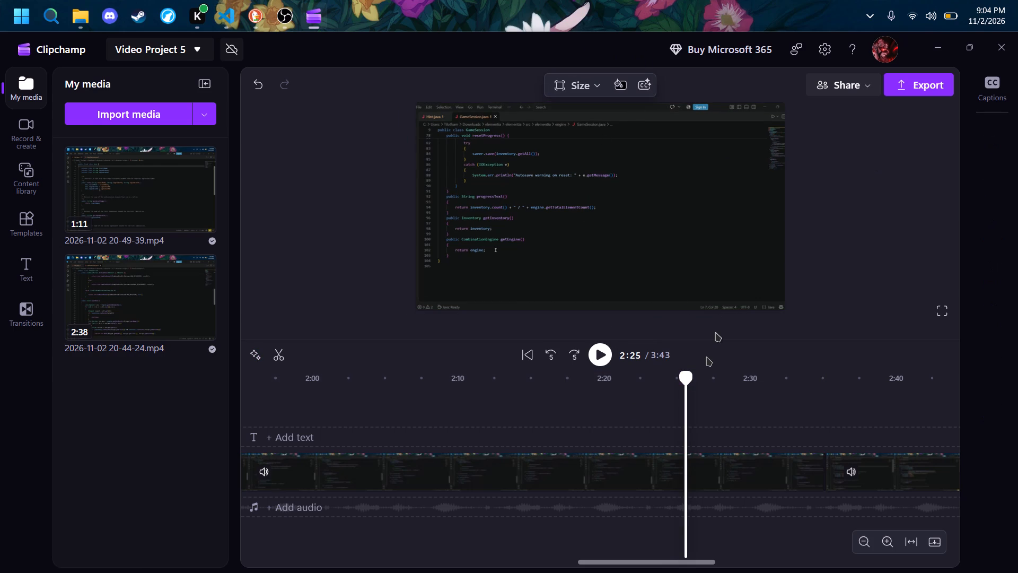
Play parts of both clips around 2:39 and 2:07 to check that their framing matches.
key(space)
click(889, 402)
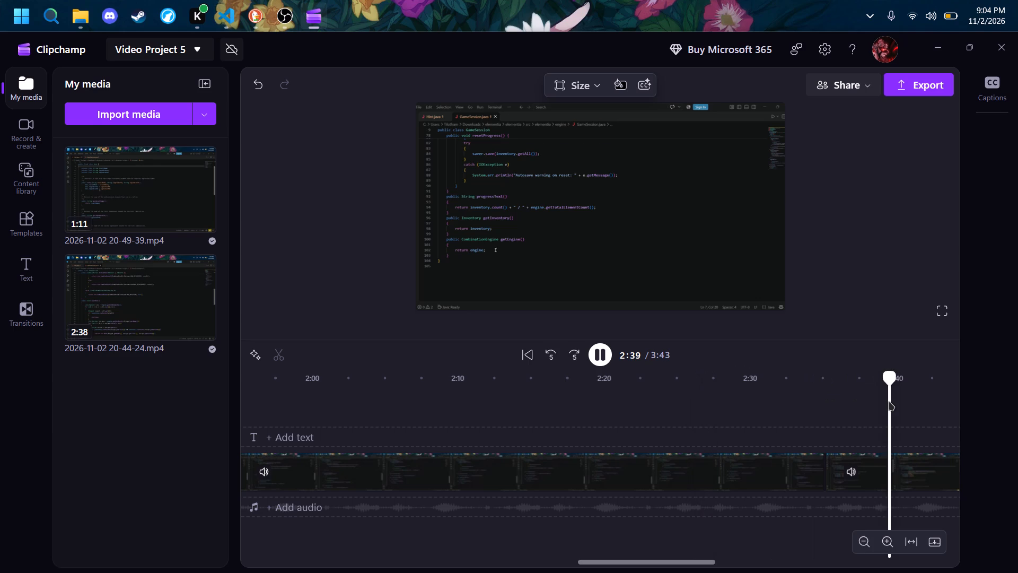
click(547, 410)
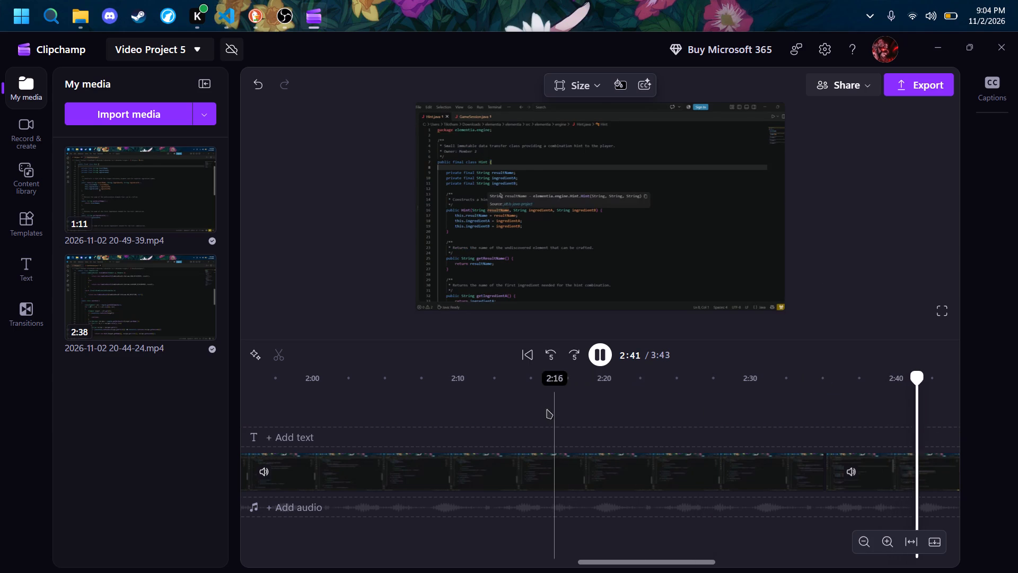
click(404, 418)
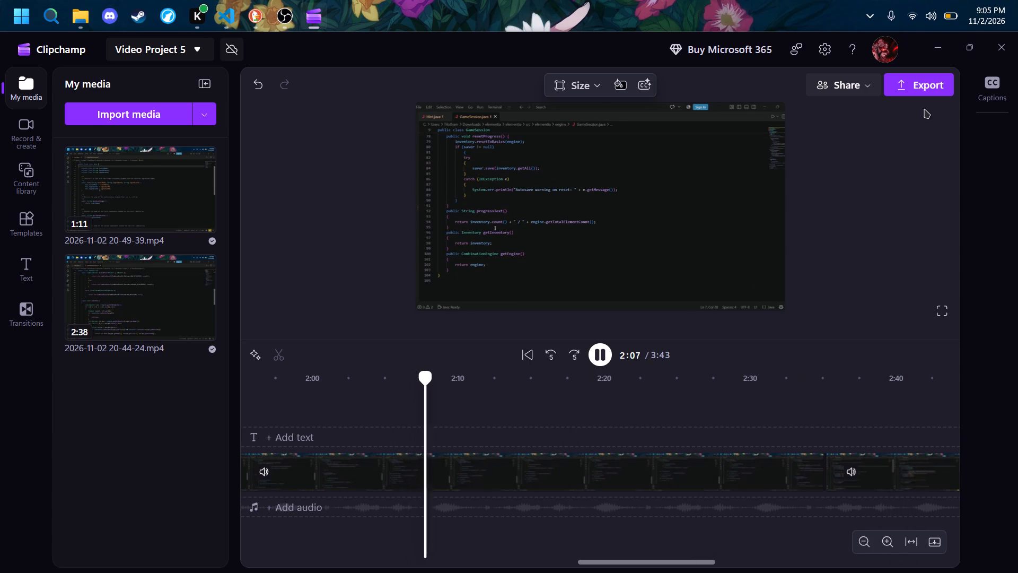
key(space)
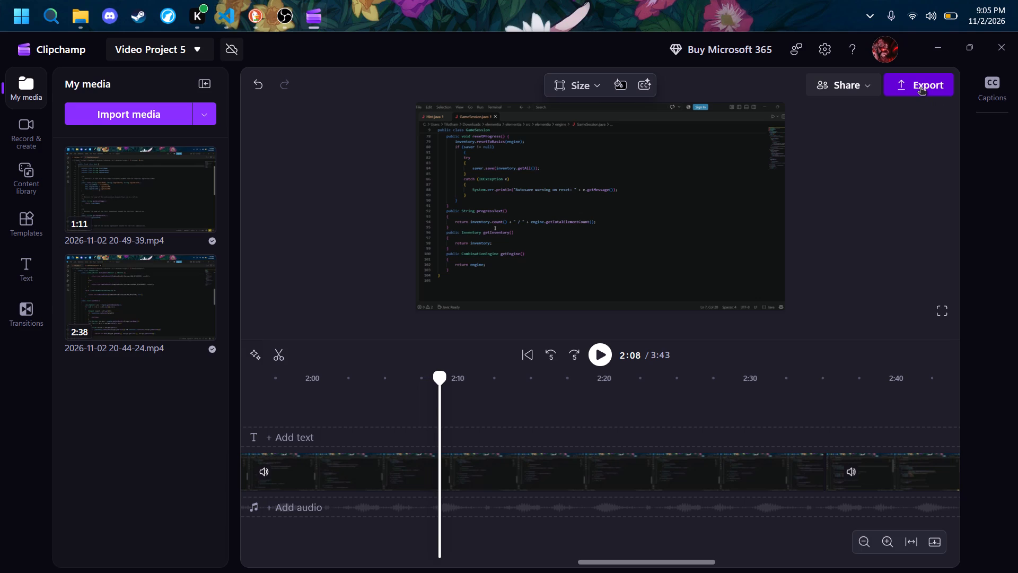
Export the video at 1080p under the file name Gamesession and Hint, without storing it in the cloud.
click(920, 86)
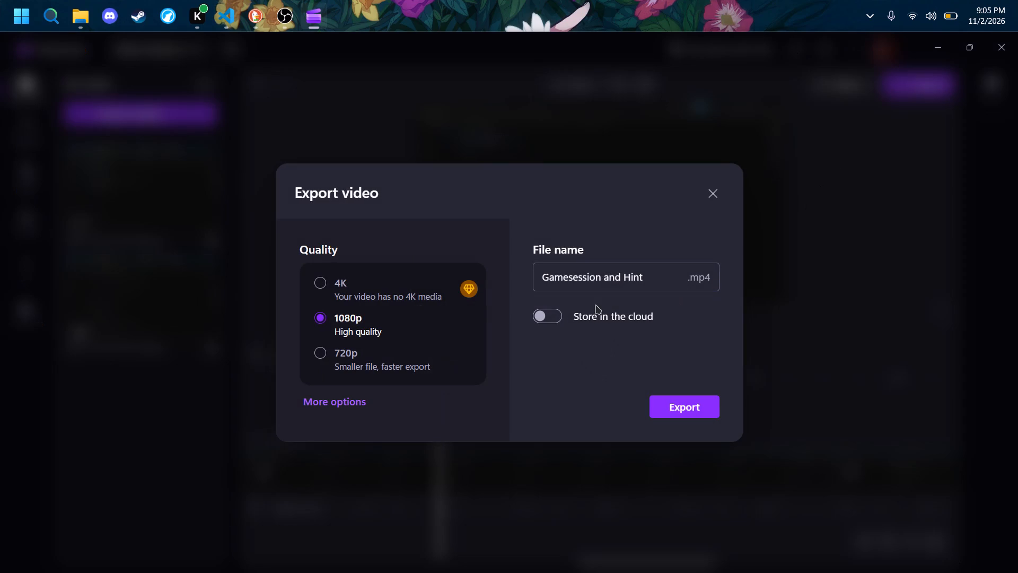
click(669, 404)
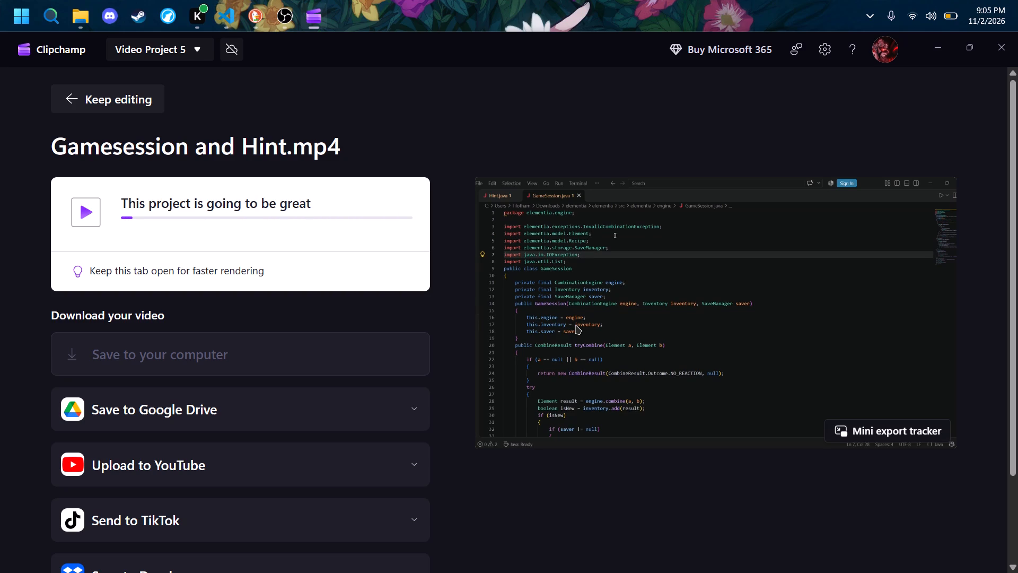
Switch to the browser with the group's shared OneDrive folder.
click(222, 13)
click(243, 16)
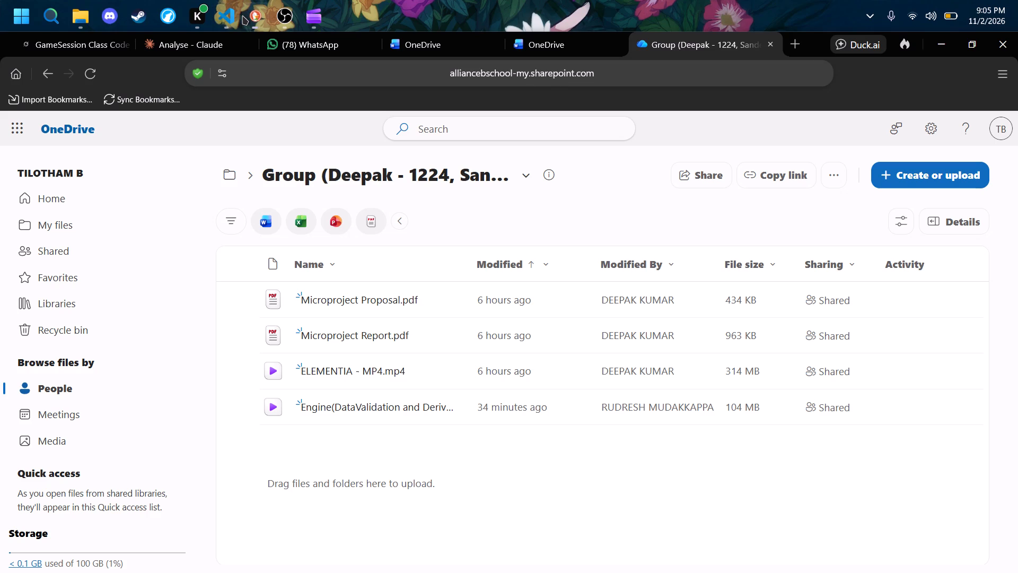
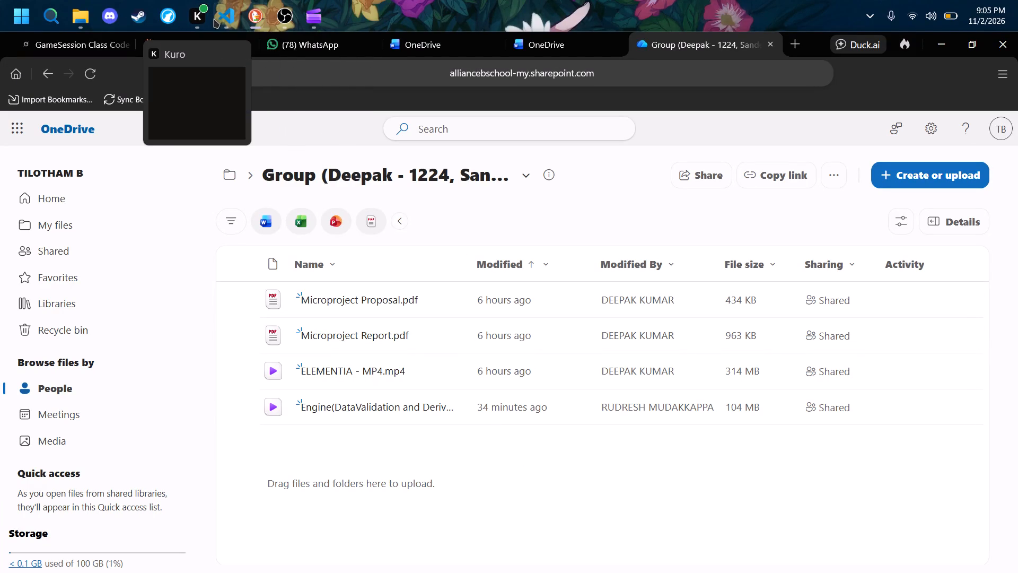
Switch back to Clipchamp to check the export progress of the Gamesession and Hint video.
click(317, 16)
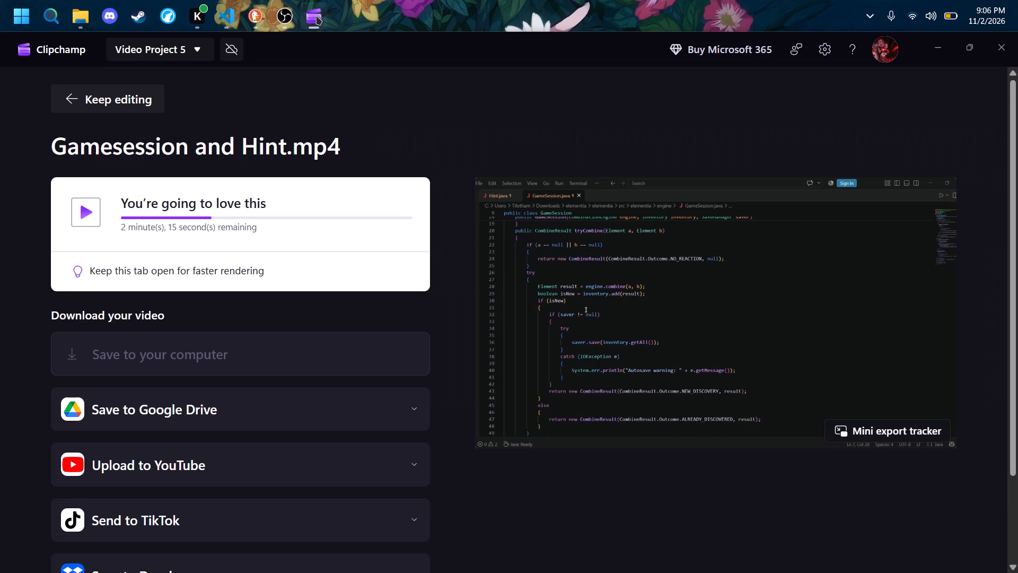
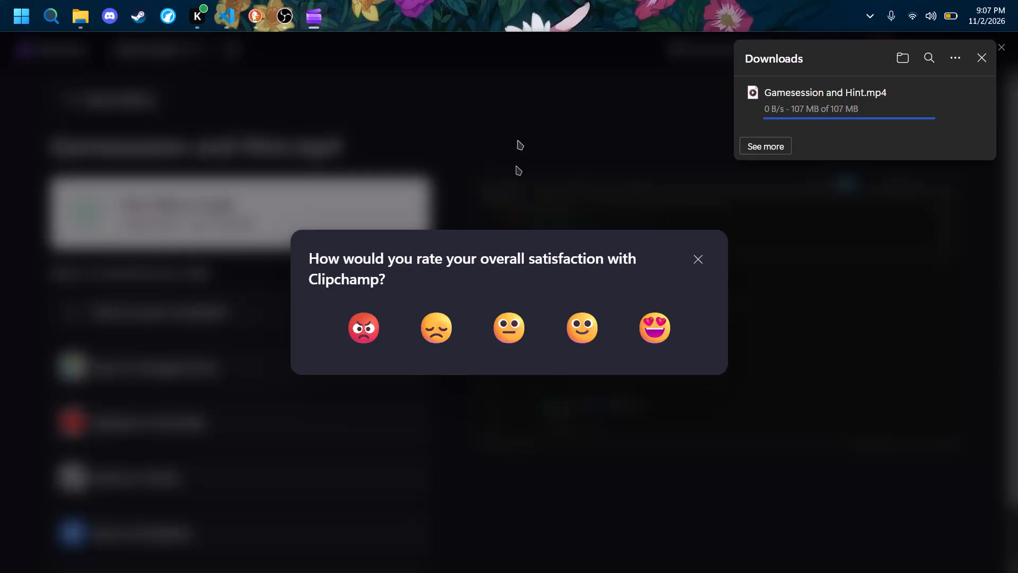
Dismiss the satisfaction survey and show the exported Gamesession and Hint video in its Downloads folder in File Explorer.
click(692, 263)
click(767, 141)
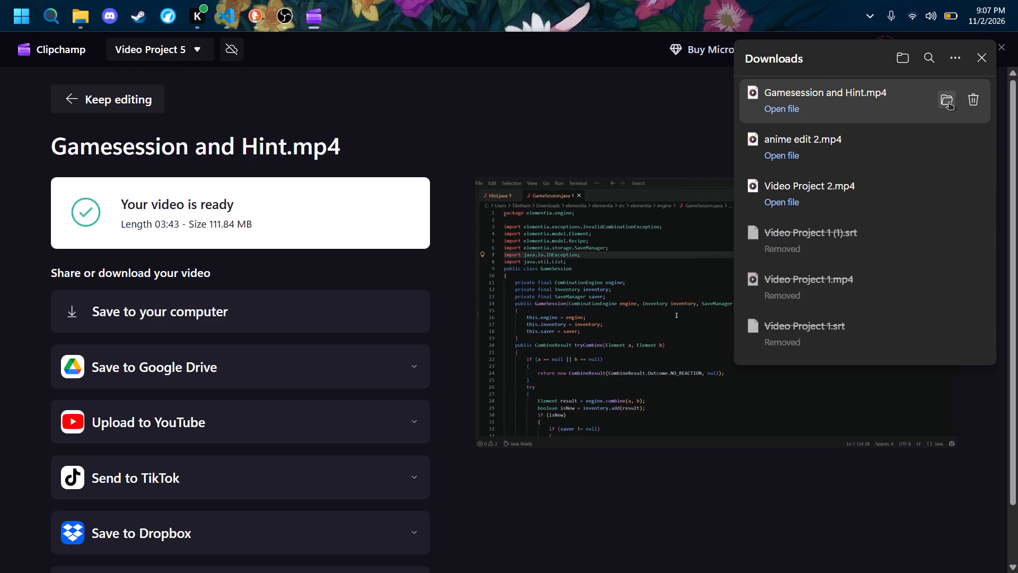
click(949, 101)
click(949, 101)
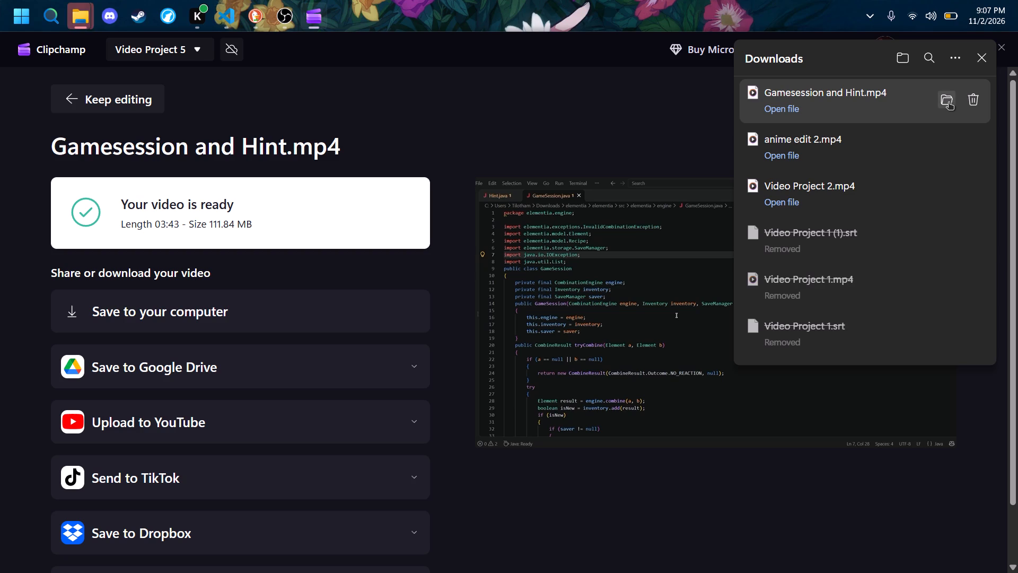
double_click(949, 101)
click(84, 11)
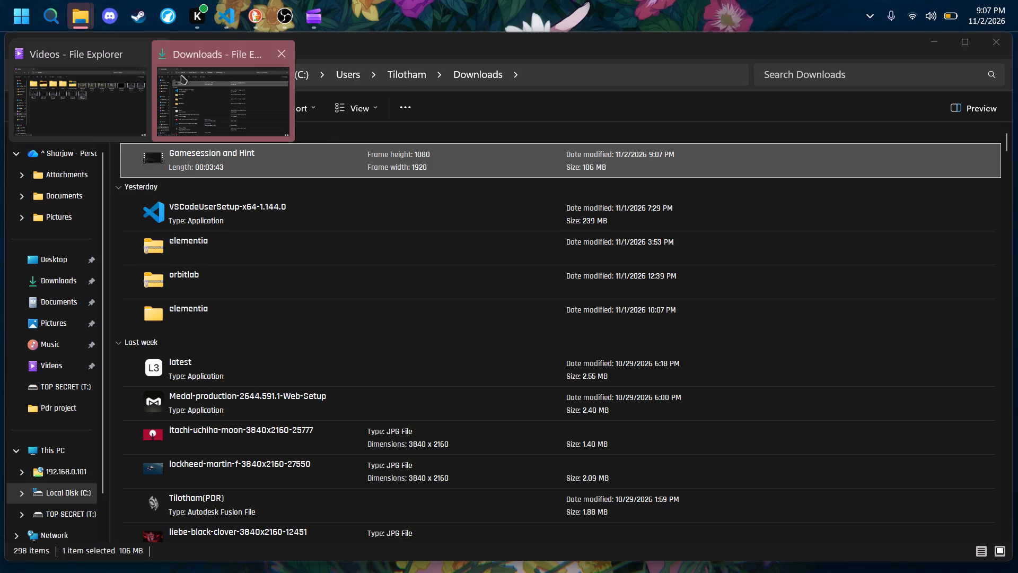
click(185, 83)
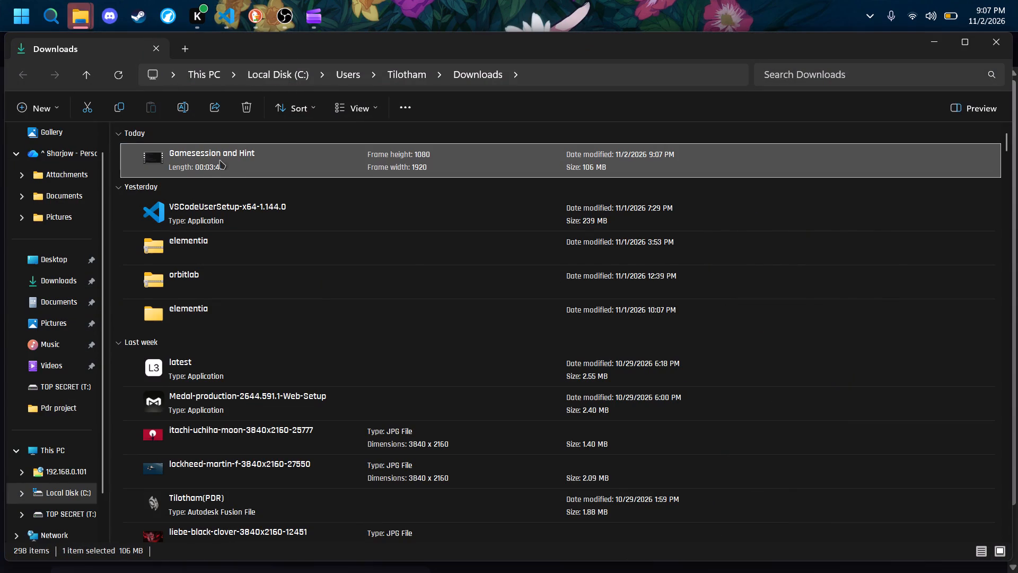
right_click(225, 167)
Switch to the browser and upload the Gamesession and Hint video from Downloads to the group's shared OneDrive folder.
click(252, 22)
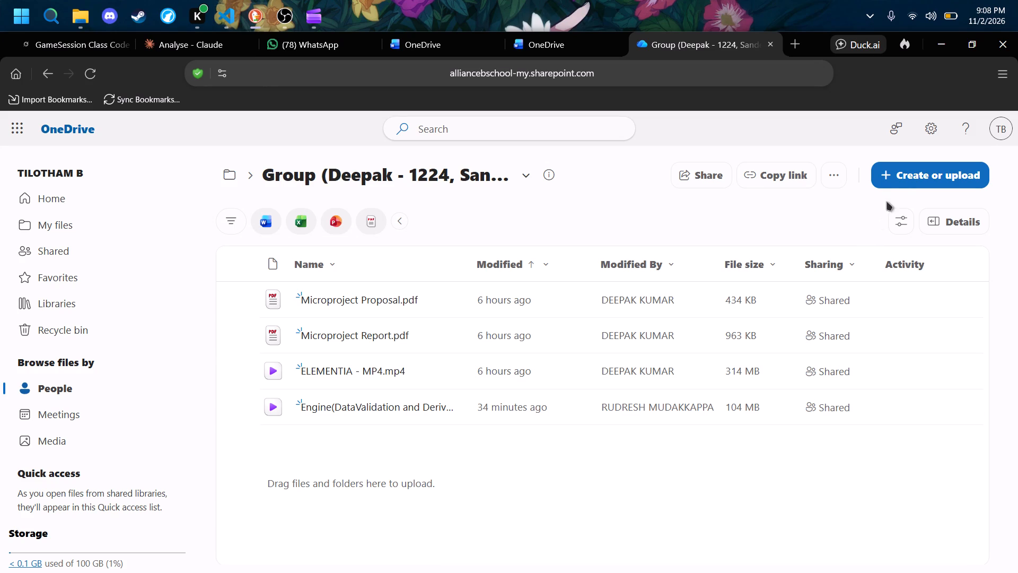
click(891, 184)
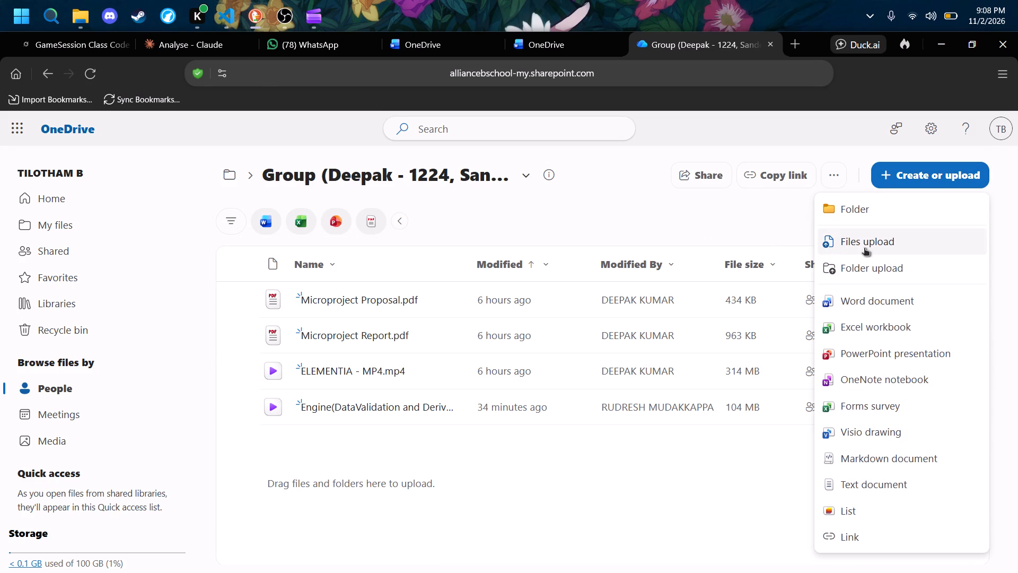
click(870, 239)
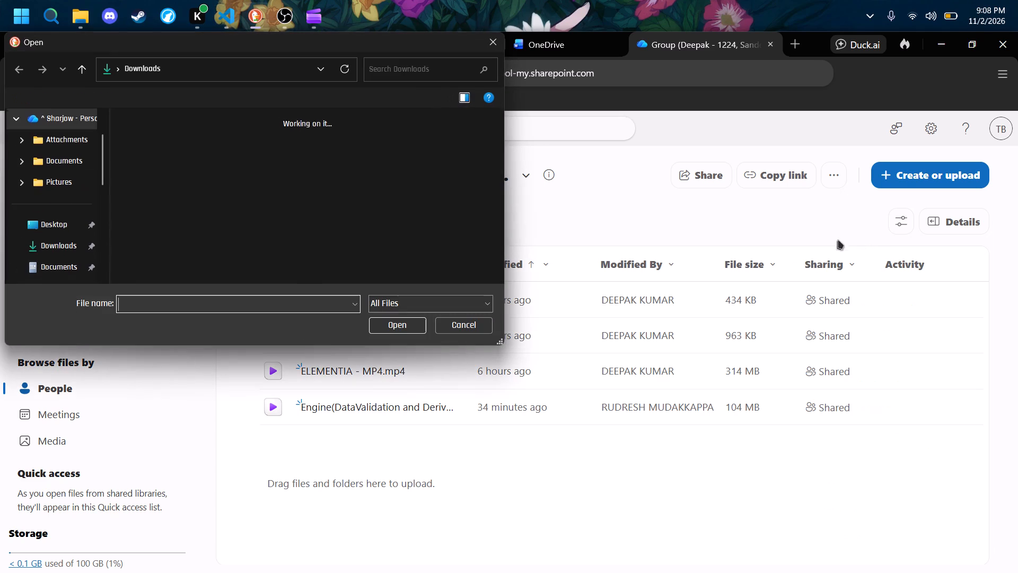
click(154, 189)
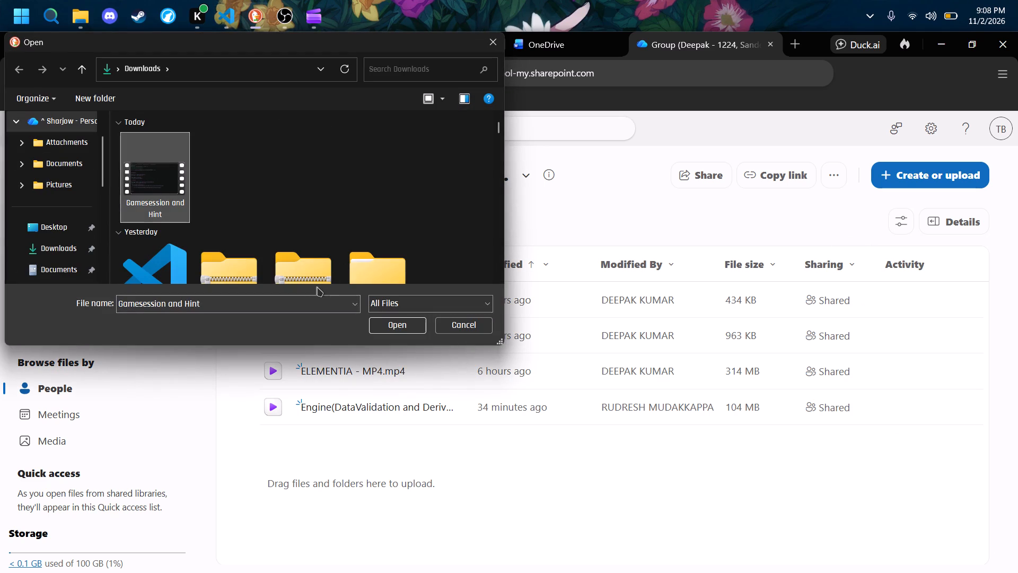
click(392, 324)
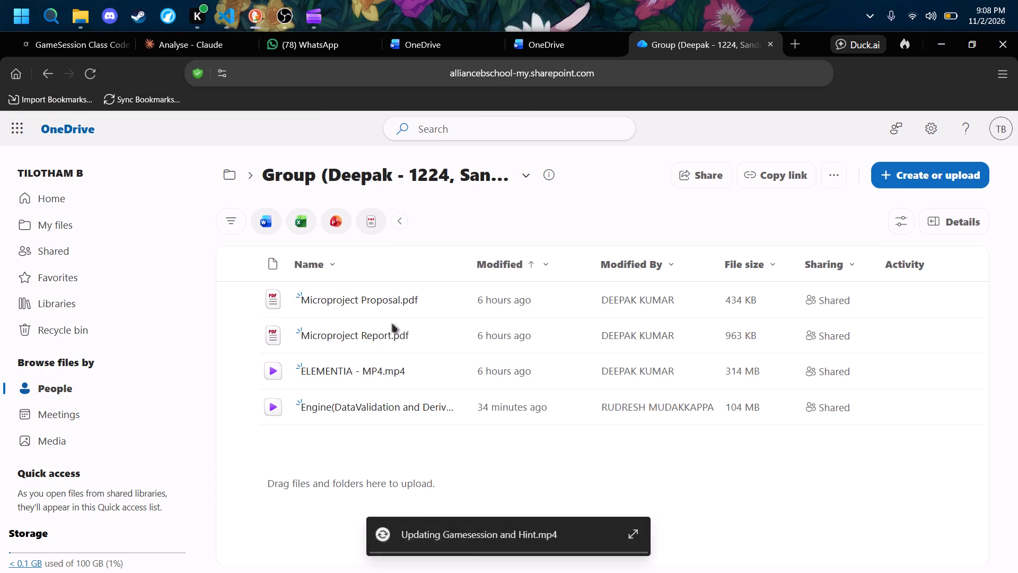
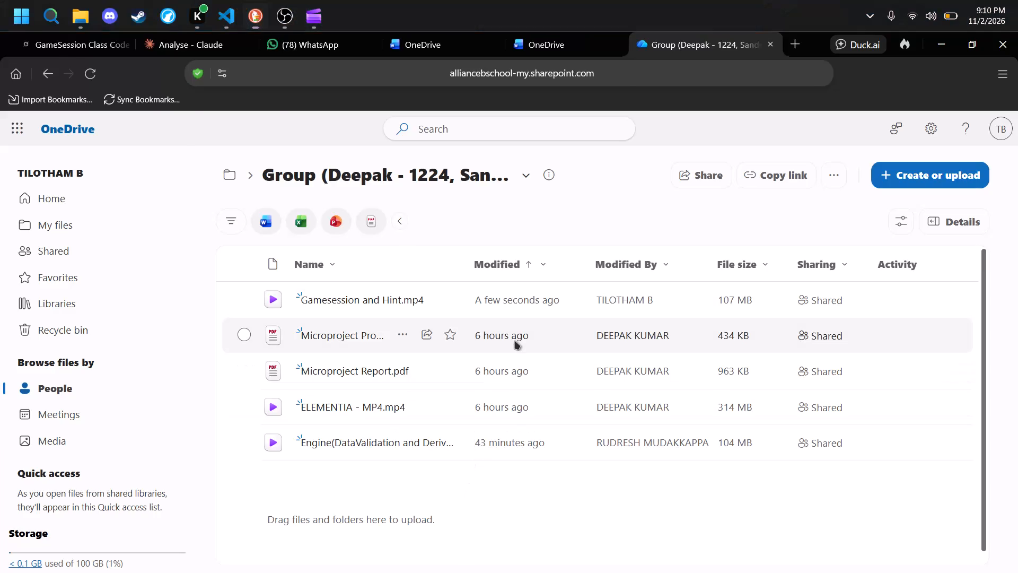
Return to the browser and check the file list in the group's shared OneDrive folder for the uploaded Gamesession and Hint video.
click(235, 149)
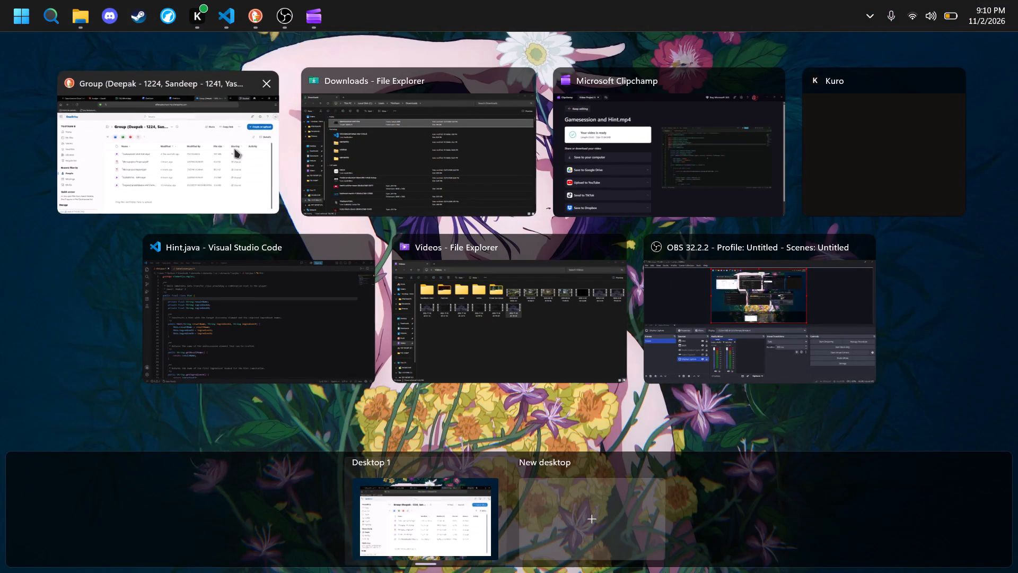
scroll(388, 223, down, 2)
scroll(394, 389, down, 1)
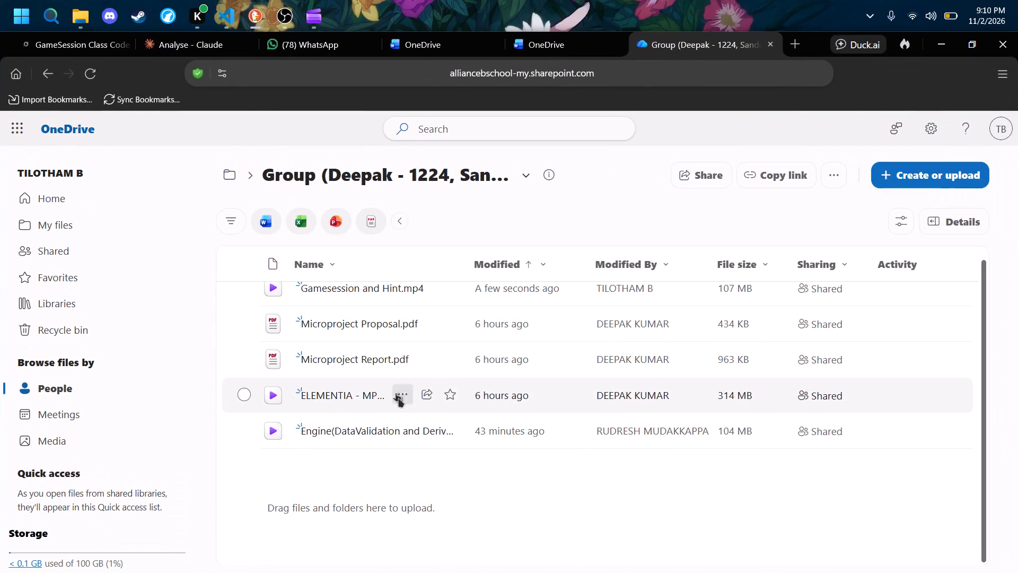
scroll(429, 487, up, 1)
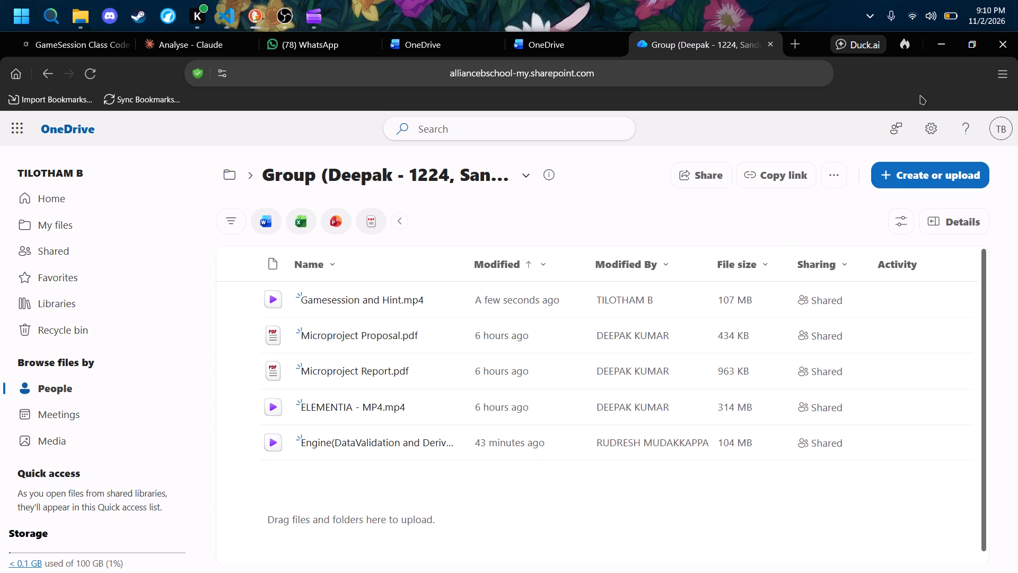
Minimize the browser and the Downloads File Explorer window, and dismiss the downloads list in Clipchamp.
click(932, 51)
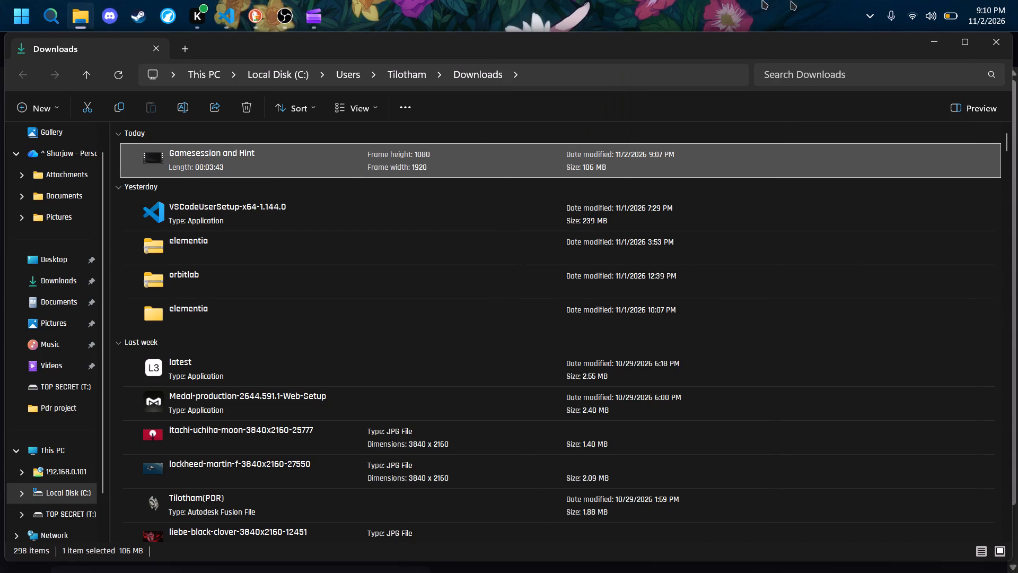
click(929, 44)
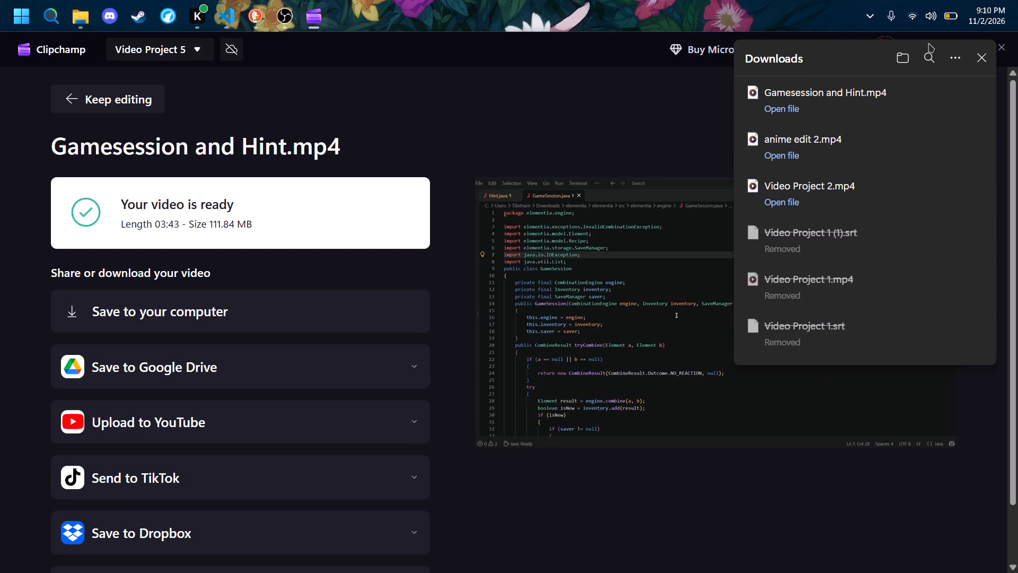
click(929, 44)
click(961, 40)
click(978, 54)
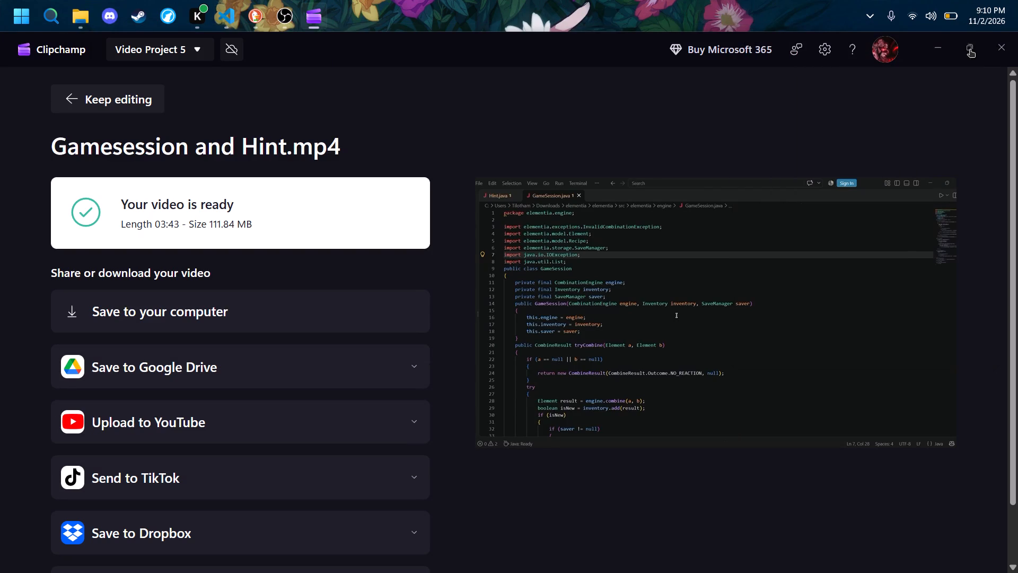
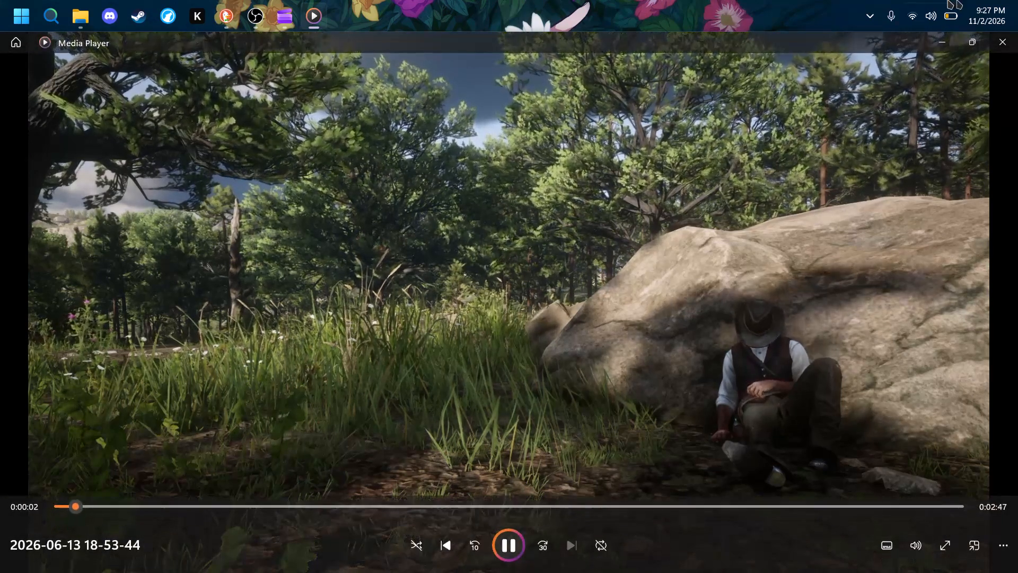
Close Media Player, the Videos File Explorer window and OBS Studio to clear the desktop.
click(1011, 44)
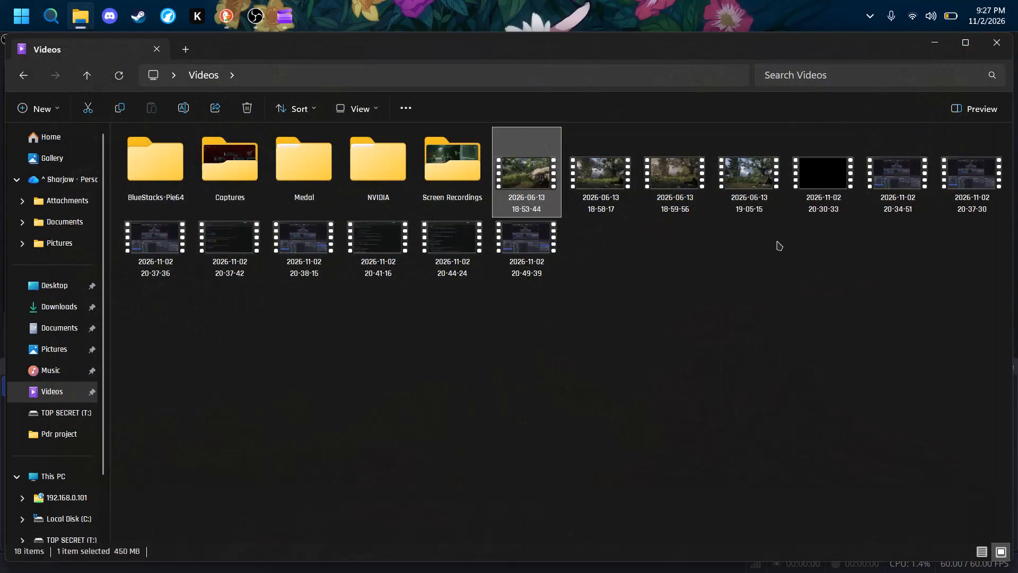
click(1000, 43)
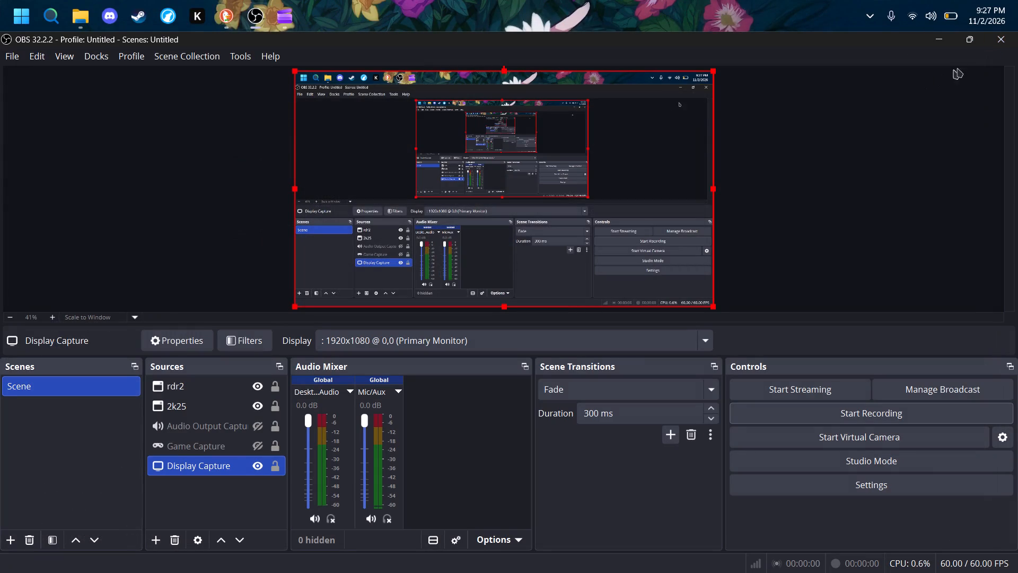
click(1012, 39)
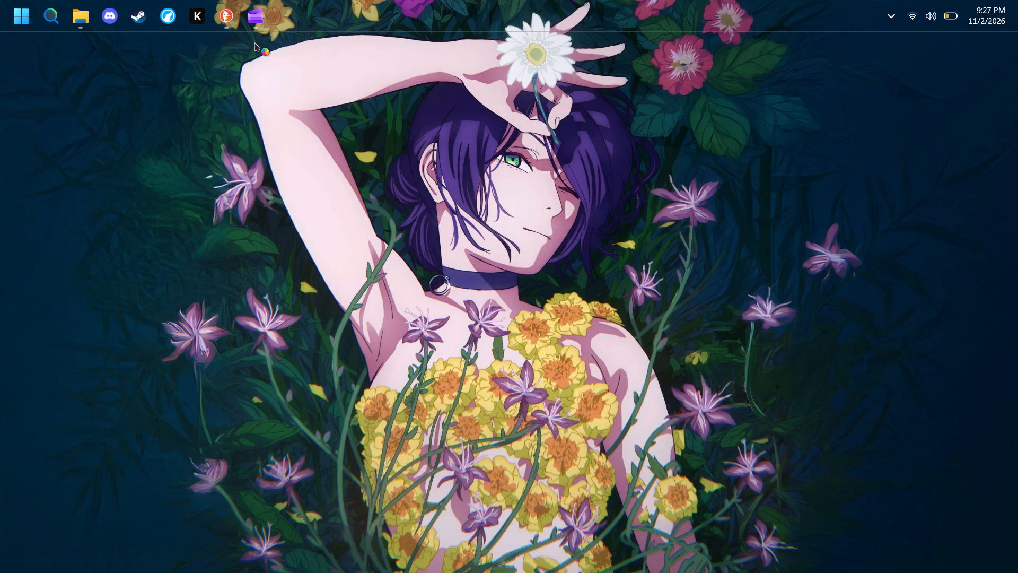
Switch to Clipchamp's finished Gamesession and Hint export page, and launch the pinned app marked K.
click(254, 16)
click(204, 15)
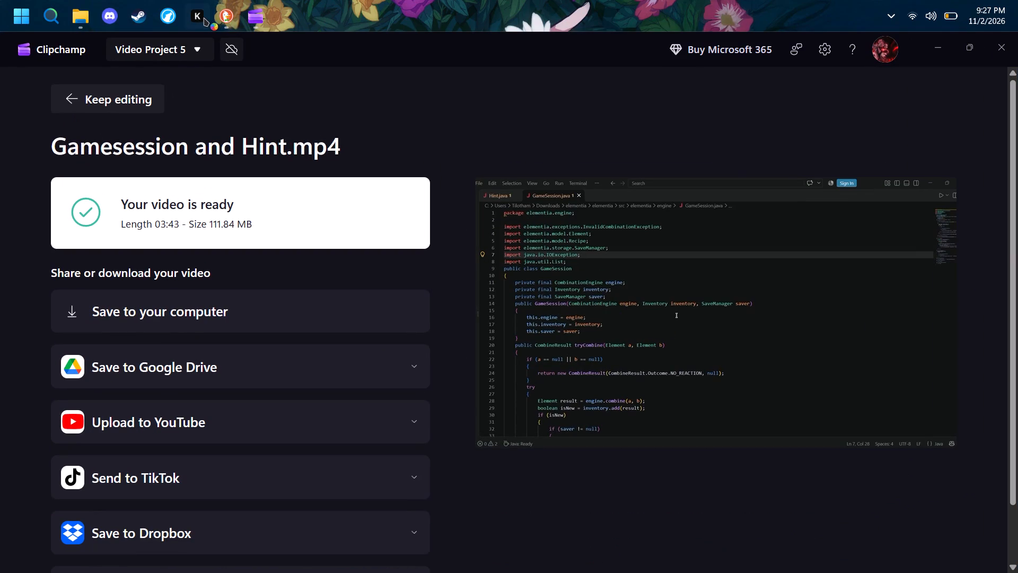